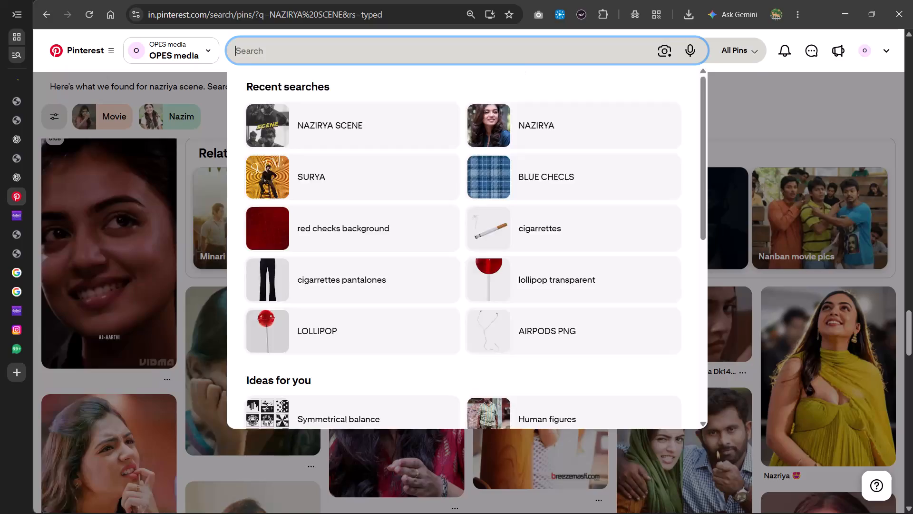
Search Pinterest for "salon diwali post" and view the purple Naturals Diwali pin with sparkler-lit hair tools.
type("ALON DIWALI")
key("space")
key("Down")
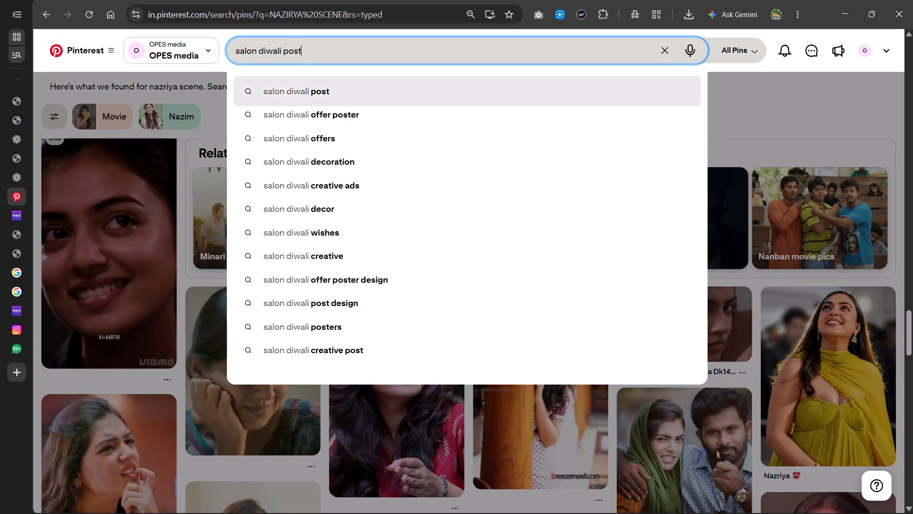
key("Return")
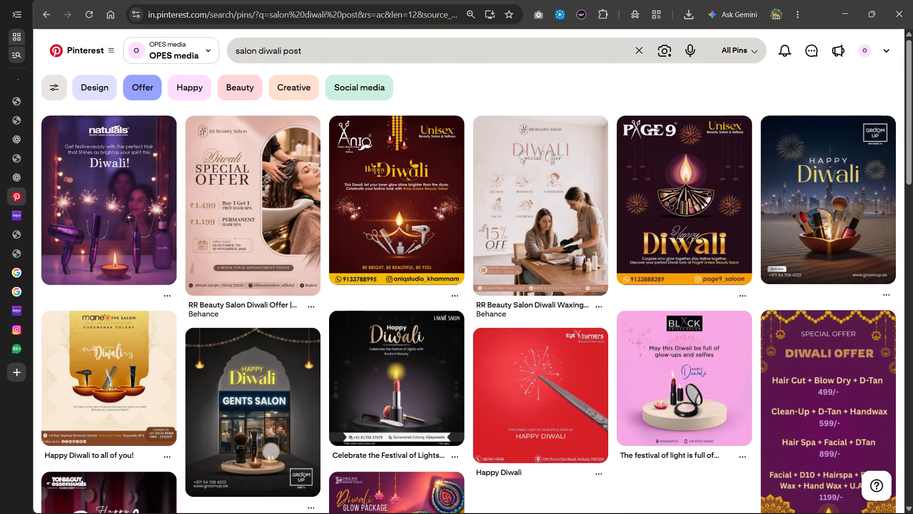
left_click(117, 178)
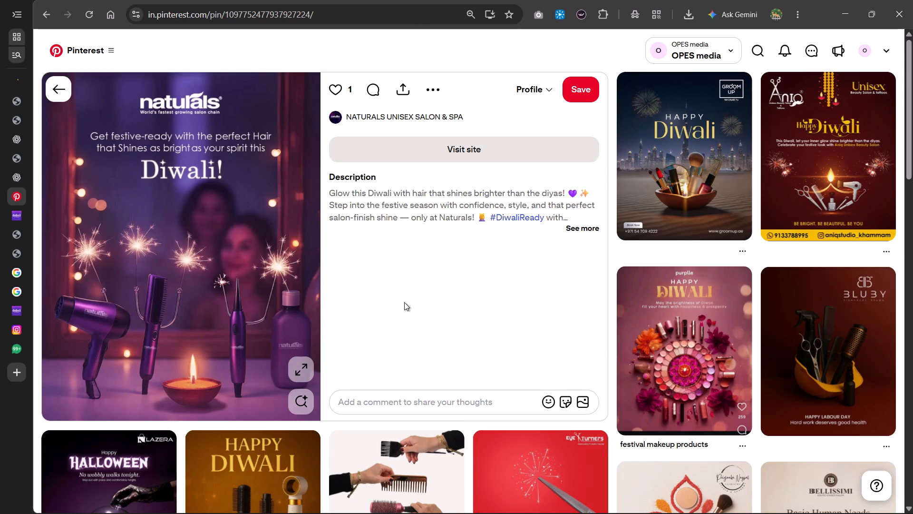
scroll(436, 297, "down", 2)
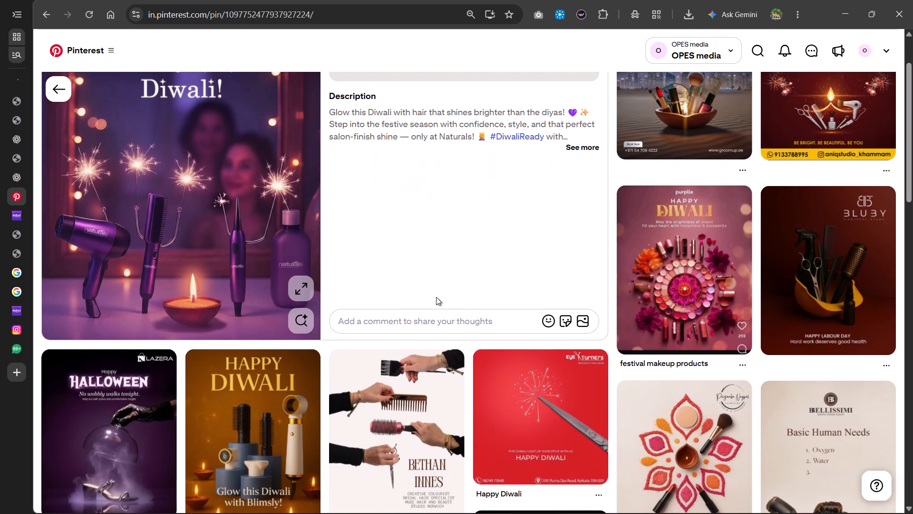
scroll(436, 297, "down", 1)
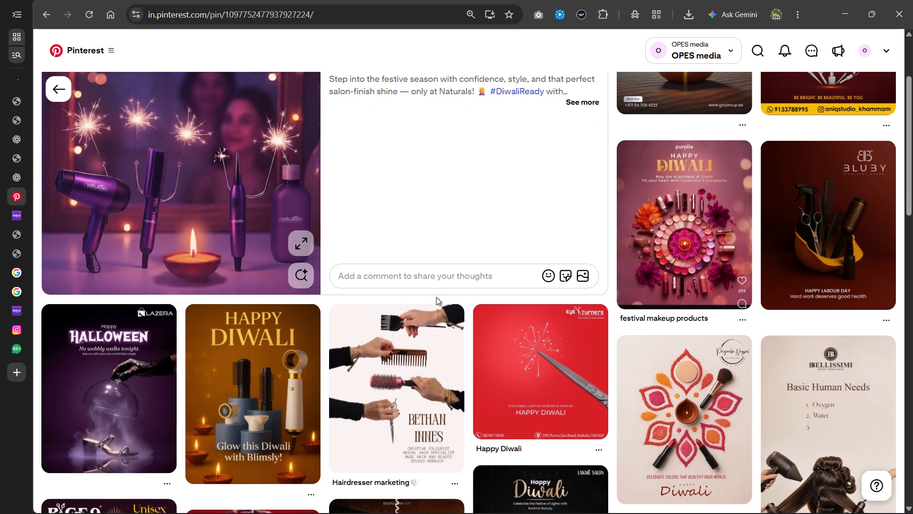
Return to the salon Diwali results and search Pinterest for the suggested term "scirrors" instead.
scroll(436, 297, "up", 1)
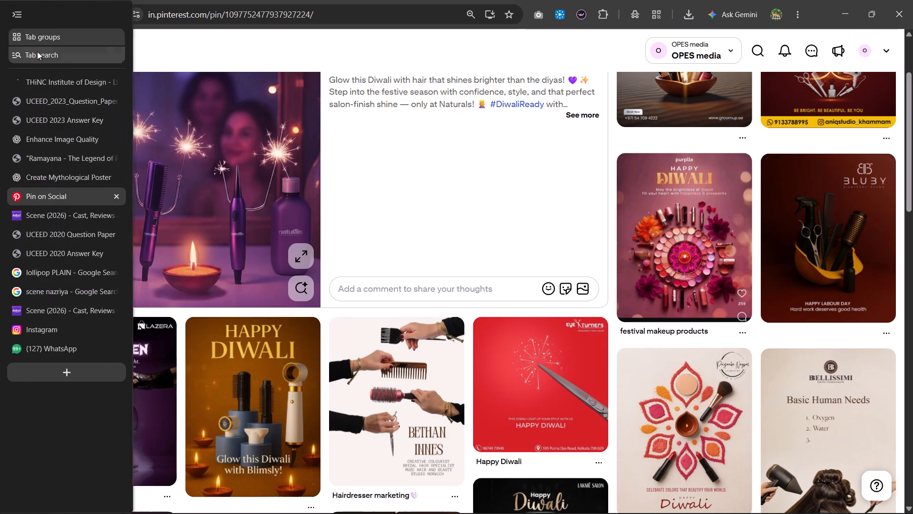
left_click(56, 82)
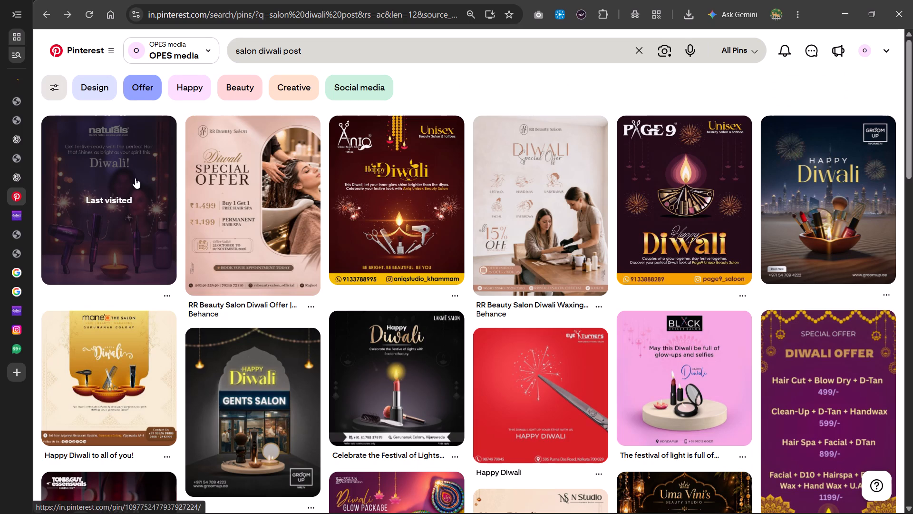
left_click(641, 50)
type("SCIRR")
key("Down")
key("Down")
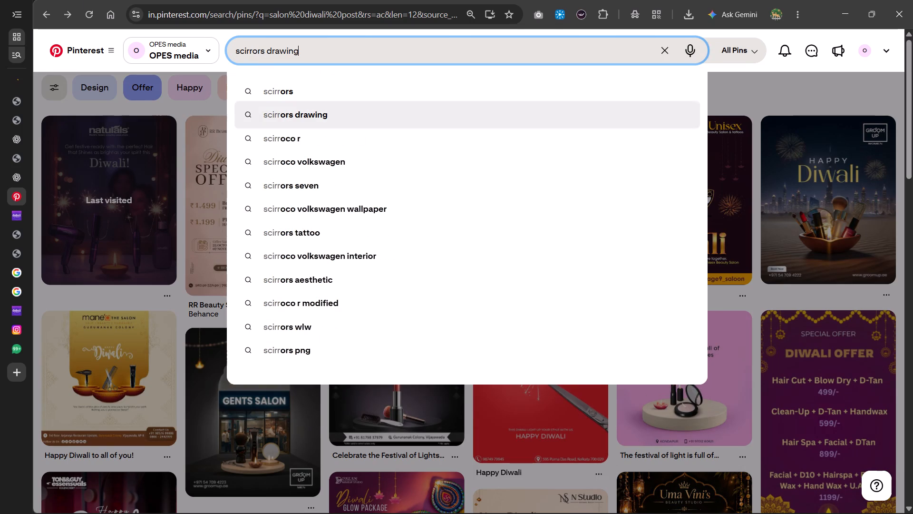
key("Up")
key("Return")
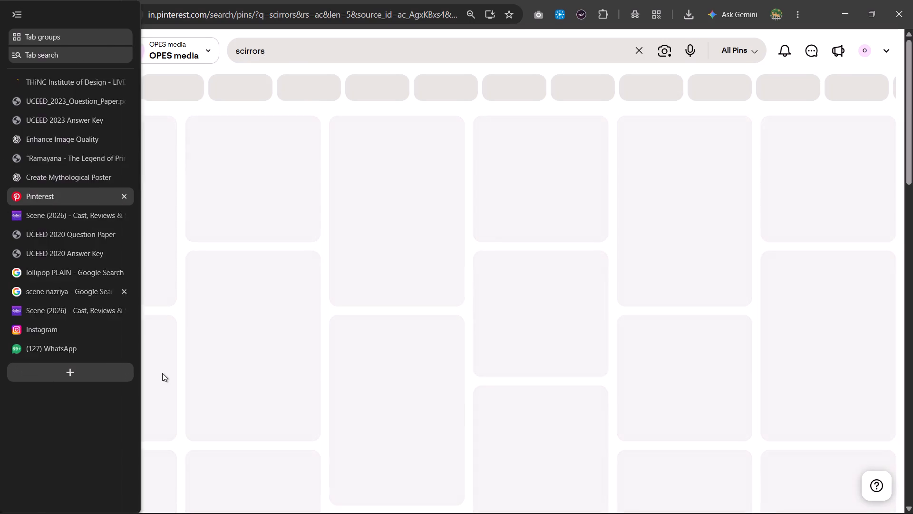
Switch to Canva and set the blank Instagram Post page's background to the light lilac default solid colour.
left_click(464, 506)
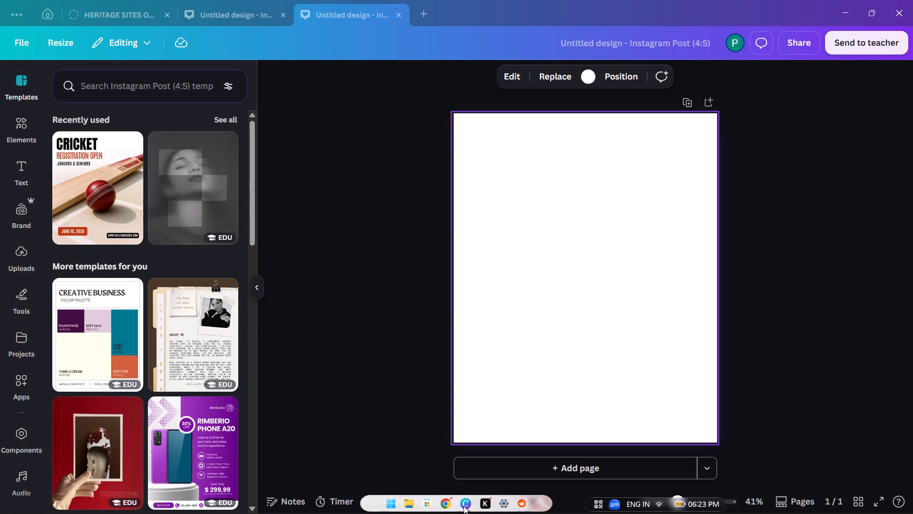
left_click(591, 80)
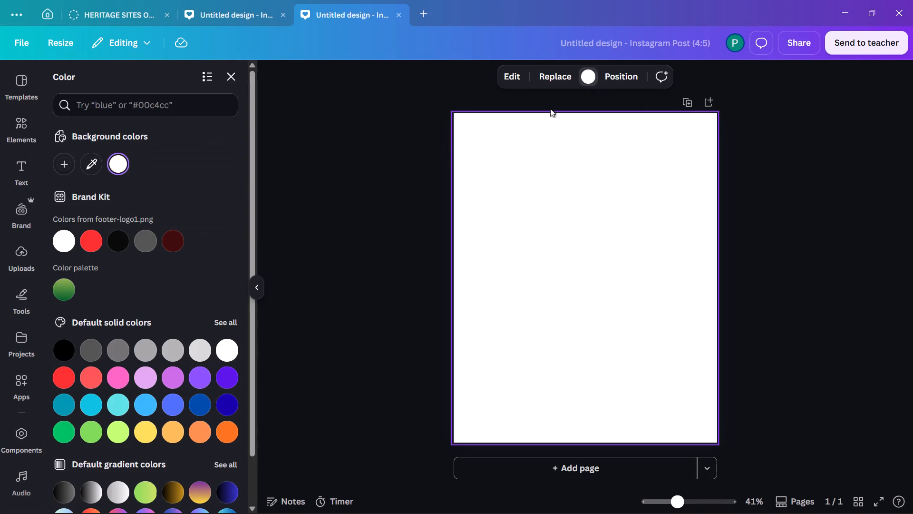
left_click(107, 382)
left_click(139, 382)
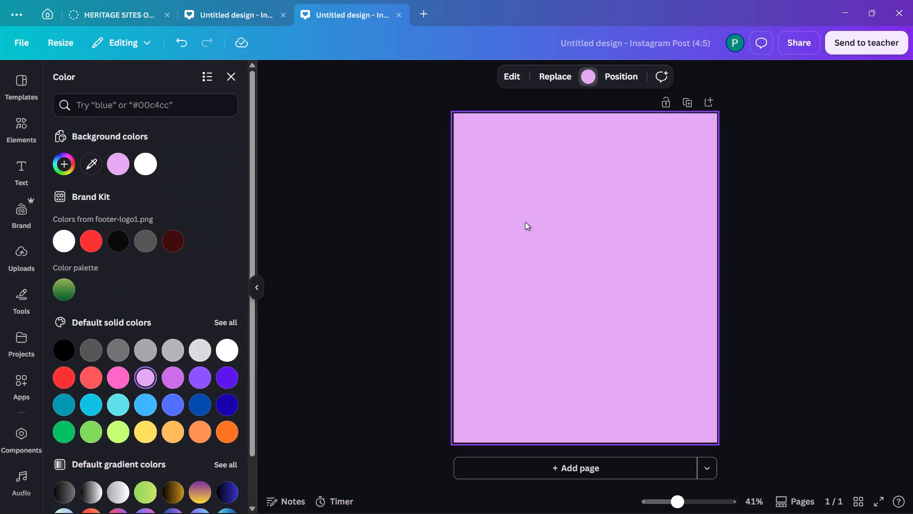
left_click(403, 200)
Switch to Chrome, browse the Pinterest scissors results and open the pin of bronze-toned hair scissors on a grey-beige background.
left_click(447, 496)
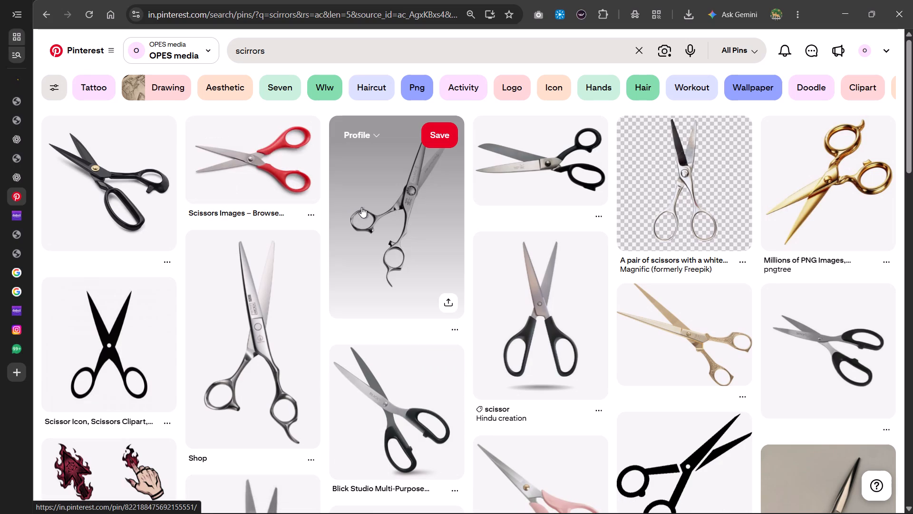
scroll(378, 196, "down", 4)
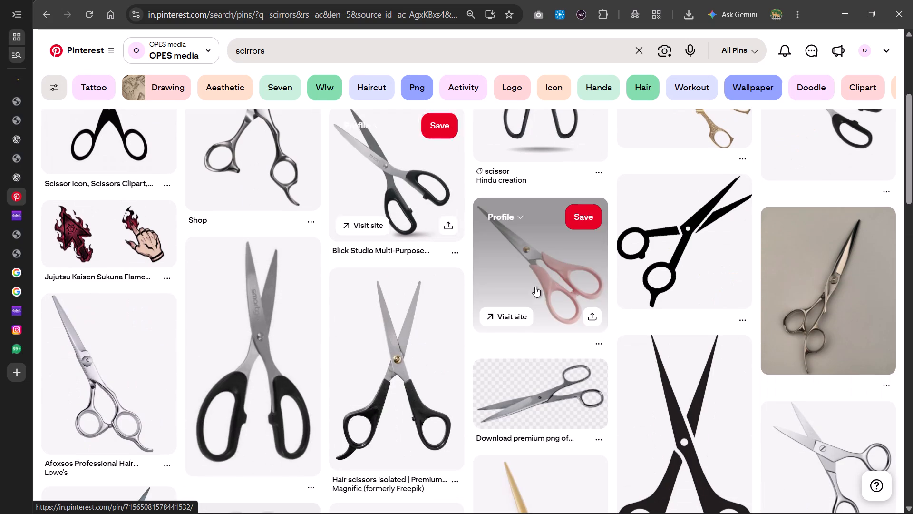
scroll(424, 342, "down", 2)
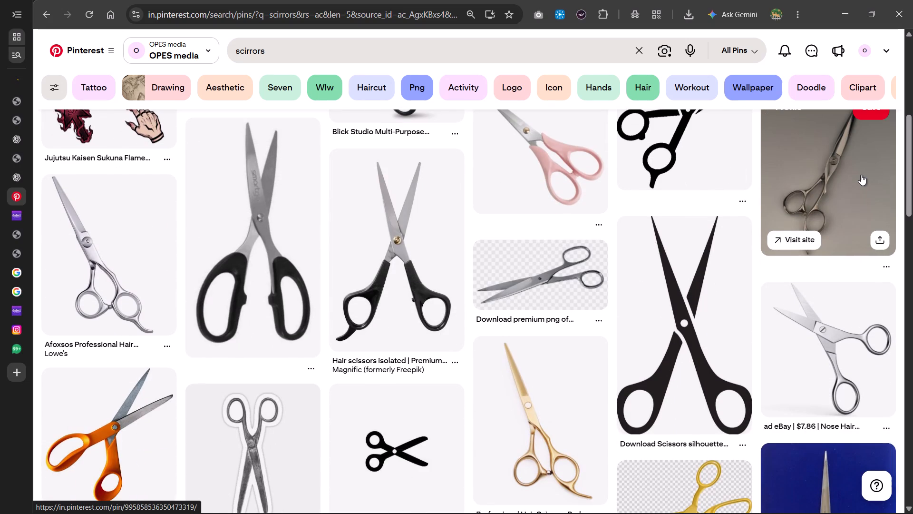
scroll(861, 174, "down", 6)
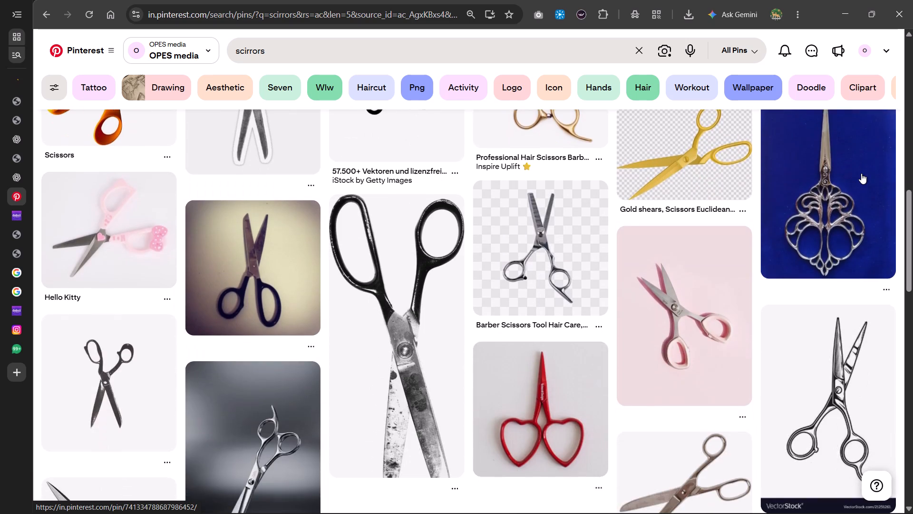
scroll(861, 173, "up", 8)
left_click(816, 268)
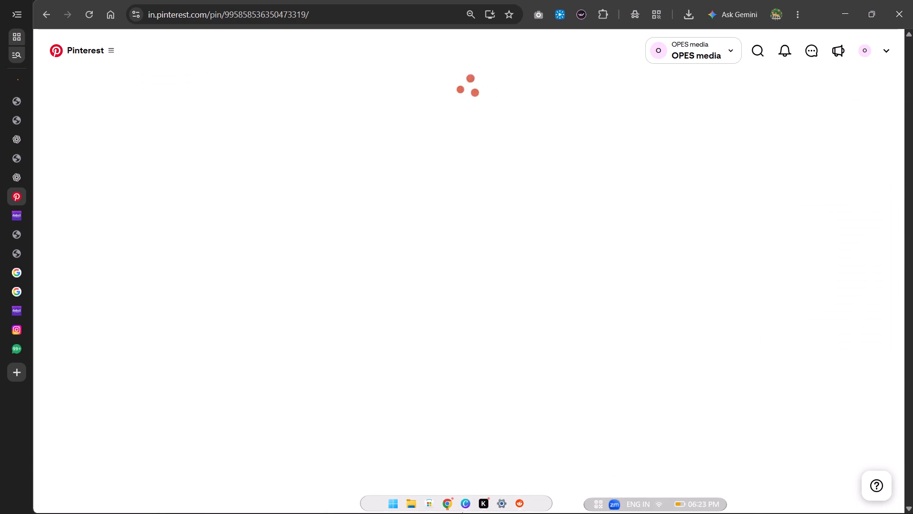
Switch back to the lilac Instagram Post design in Canva.
left_click(466, 501)
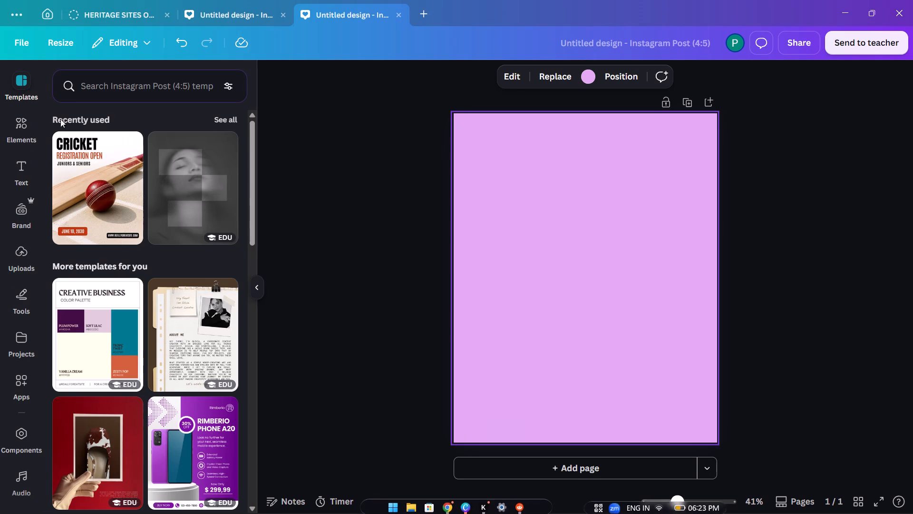
In the Canva design, search the elements for scissors and browse the graphics results.
left_click(30, 139)
left_click(129, 85)
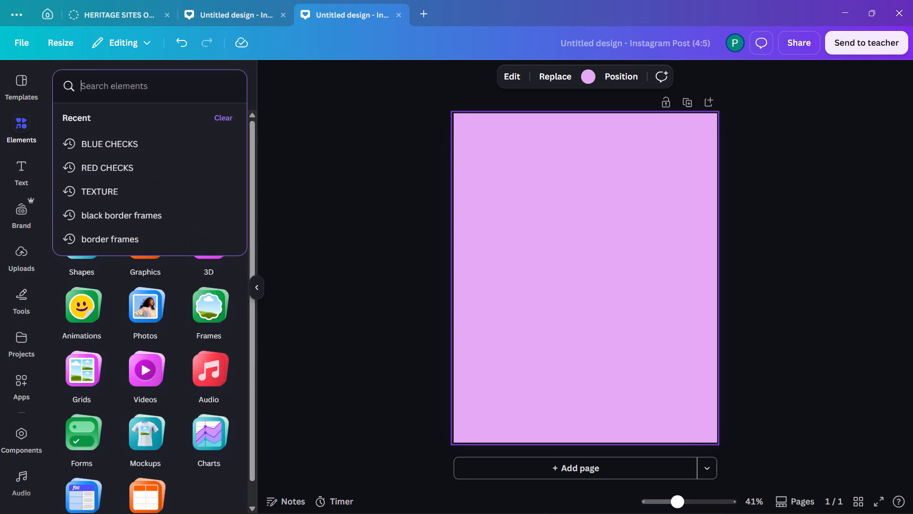
type("SALON SC")
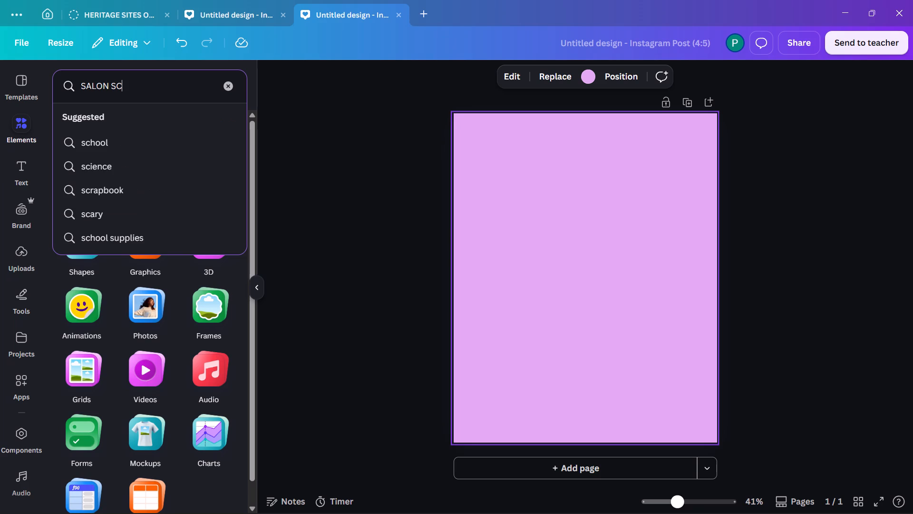
key("r")
key("BackSpace")
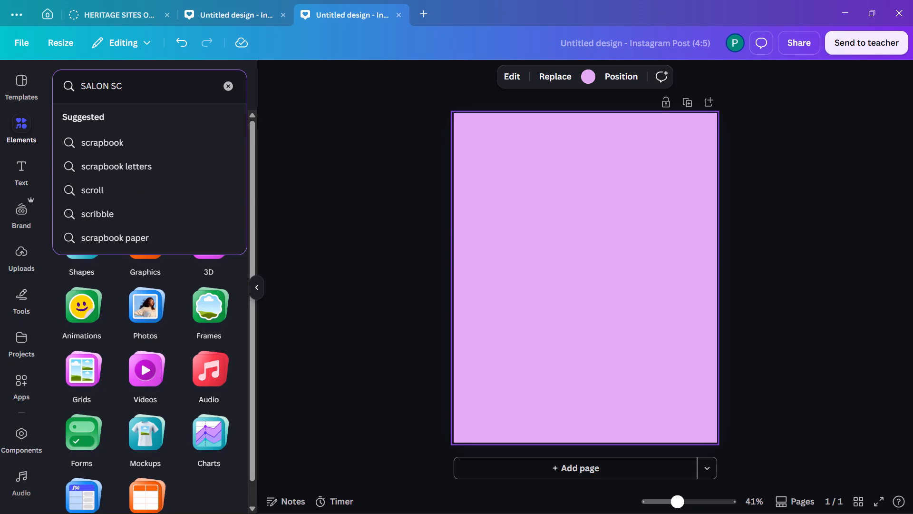
type("SS")
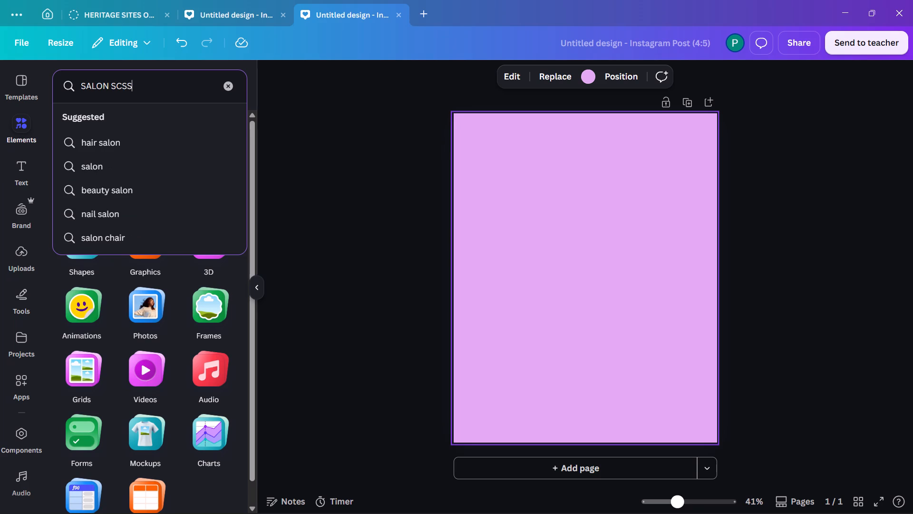
key("BackSpace")
key("BackSpace")
key("i")
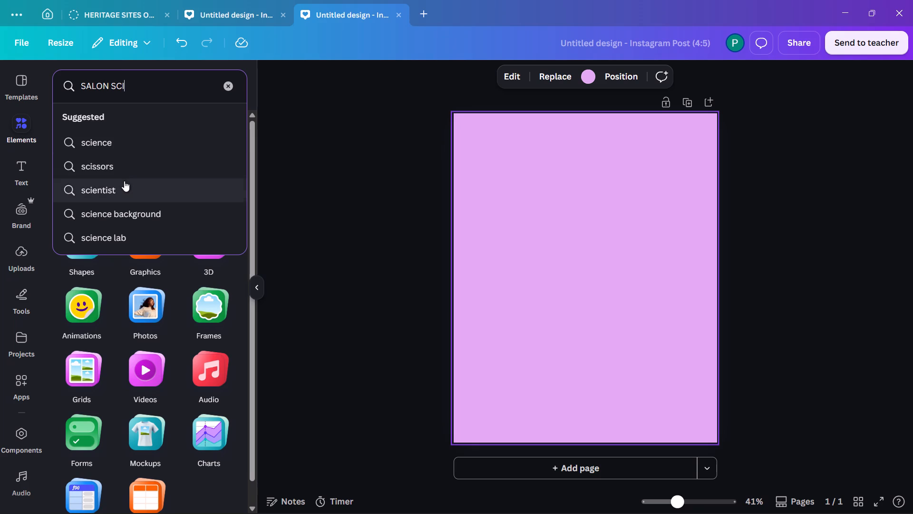
left_click(106, 158)
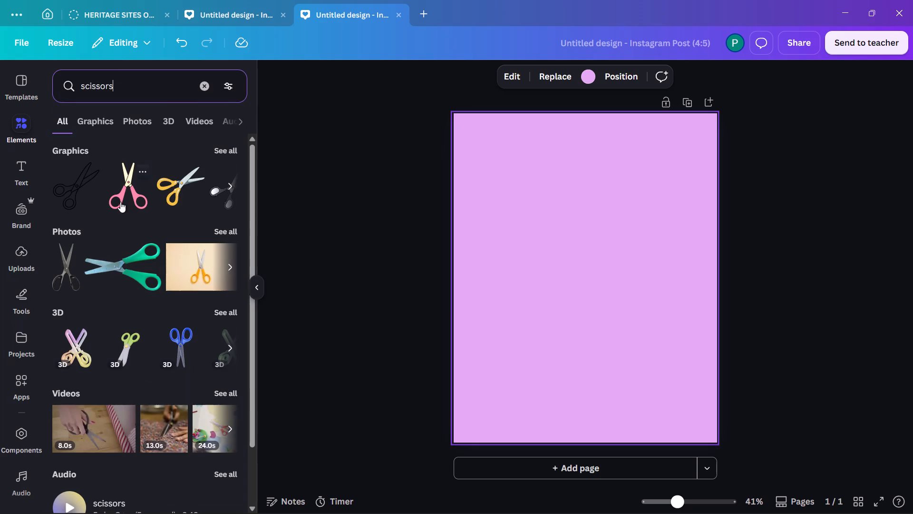
left_click(228, 149)
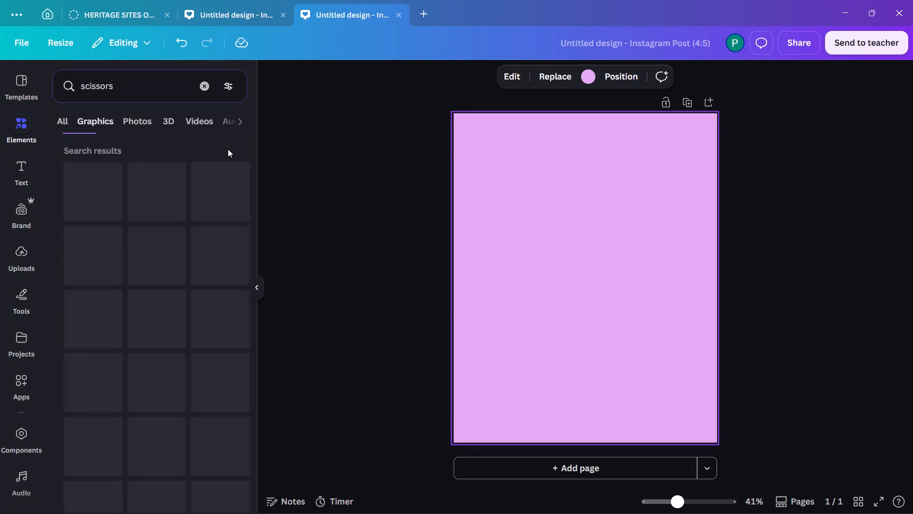
scroll(194, 308, "down", 4)
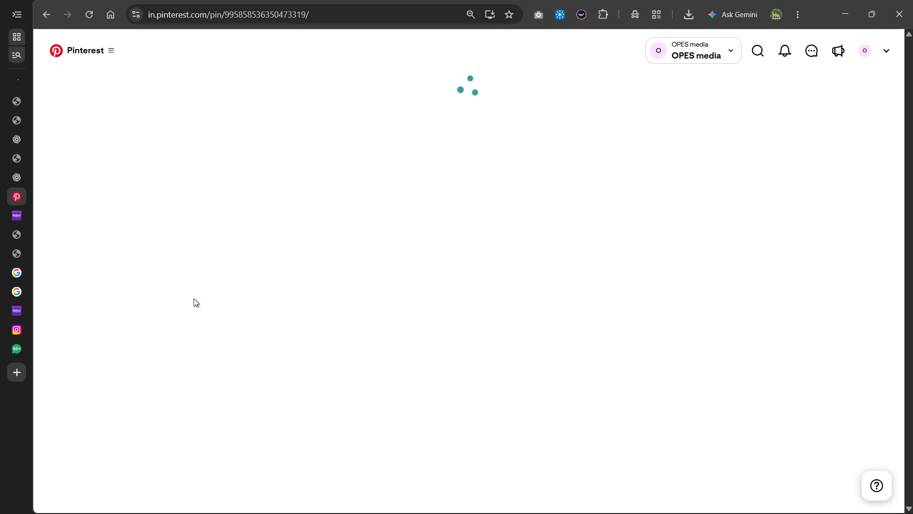
From Pinterest's scissors results, bring the metallic barber scissors image onto the Canva page and remove its background.
left_click(53, 16)
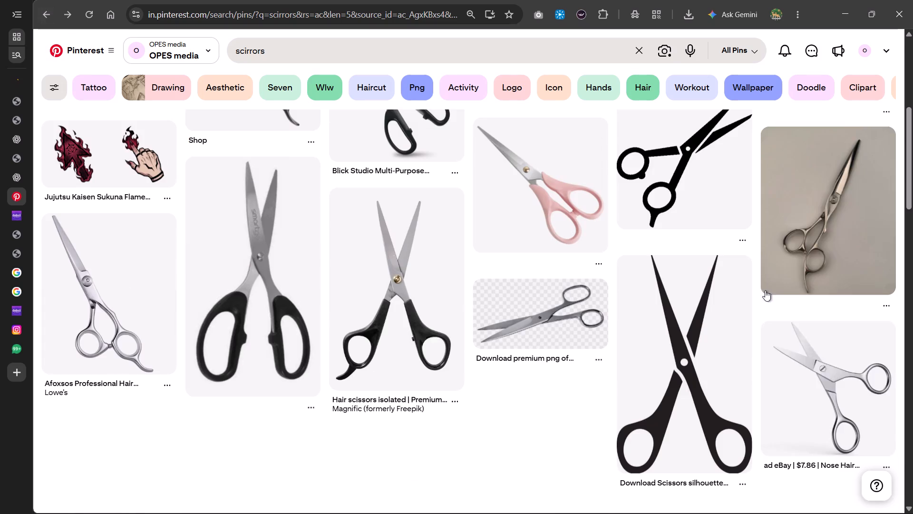
left_click(826, 230)
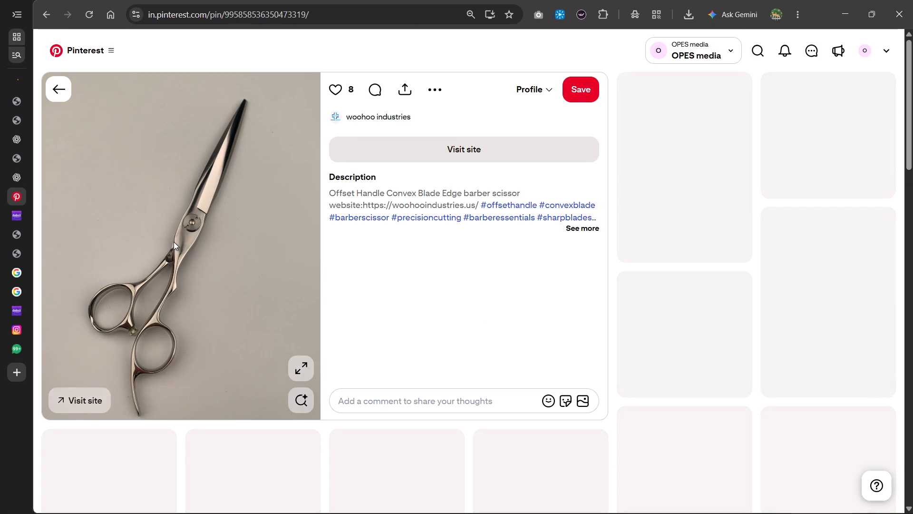
left_click_drag(174, 242, 587, 234)
left_click(503, 76)
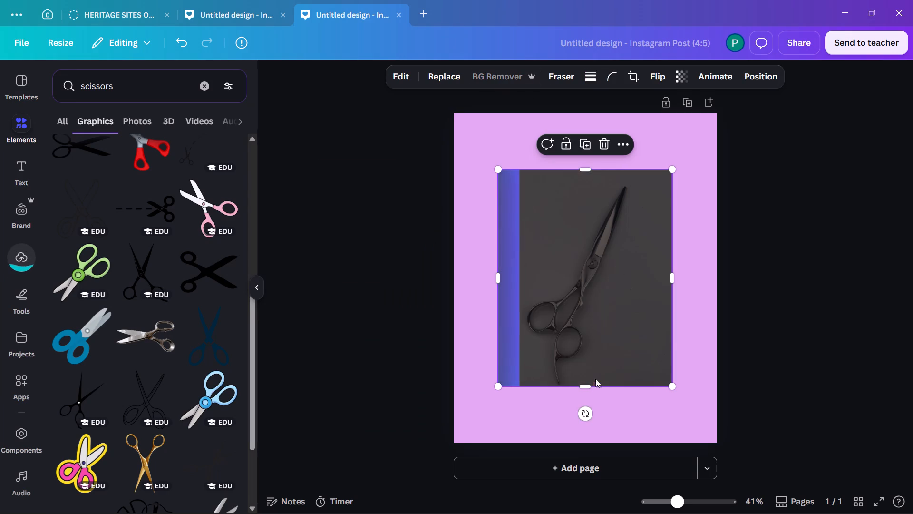
Rotate and enlarge the scissors so they extend from the page's lower-left corner with the tip pointing up toward the centre.
left_click_drag(586, 417, 716, 359)
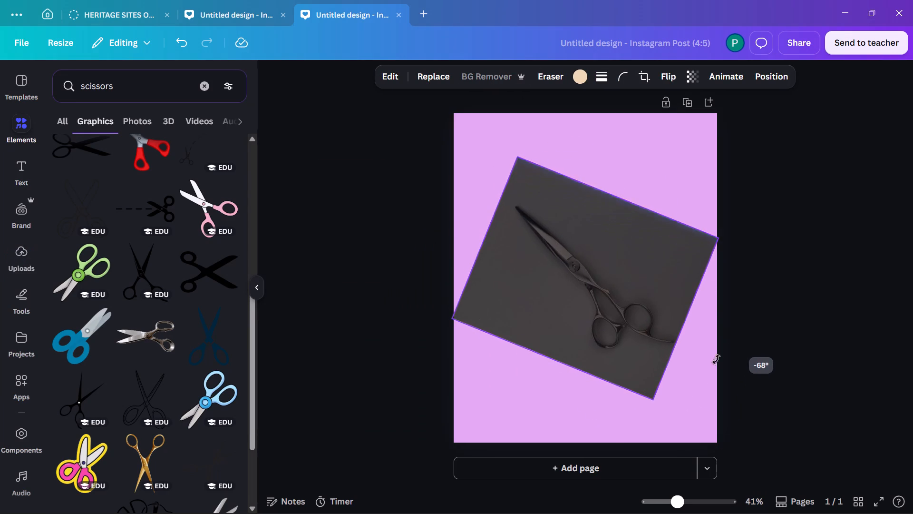
left_click_drag(716, 359, 536, 423)
left_click_drag(575, 287, 489, 399)
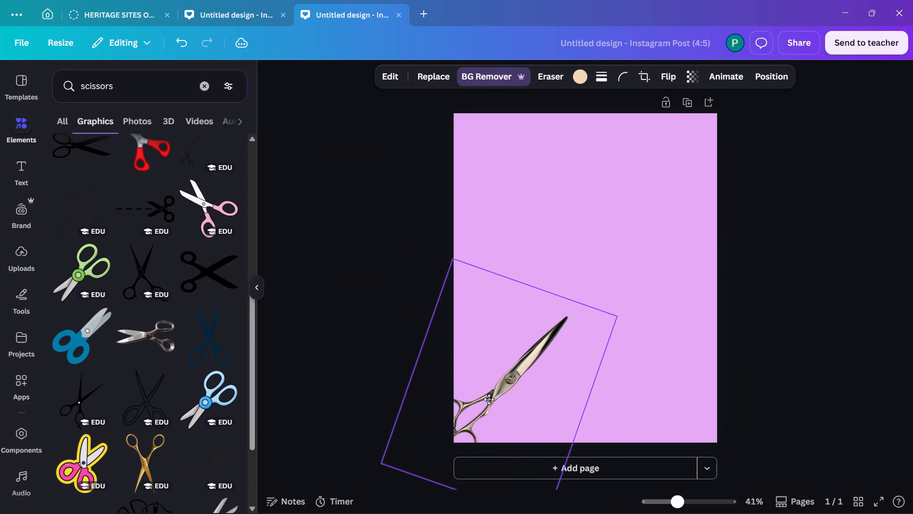
left_click_drag(489, 399, 466, 418)
left_click_drag(599, 336, 670, 286)
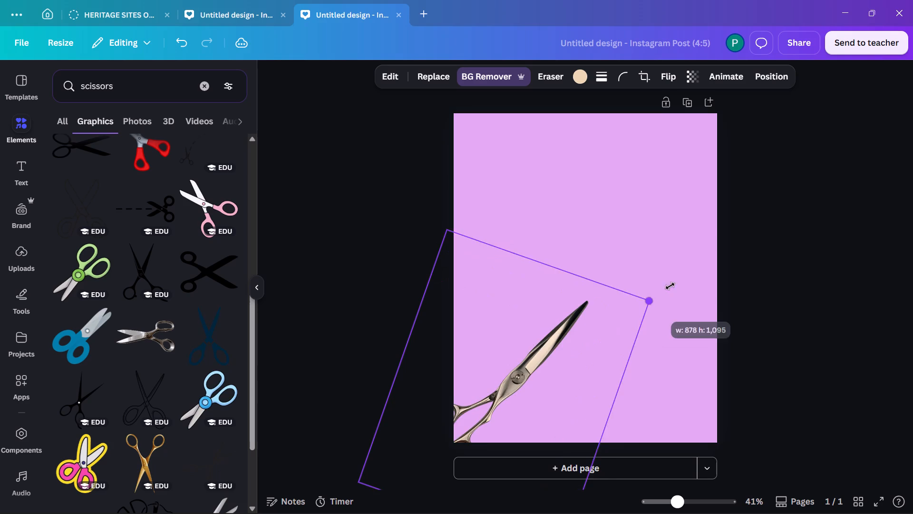
left_click_drag(670, 286, 741, 214)
left_click_drag(618, 350, 553, 398)
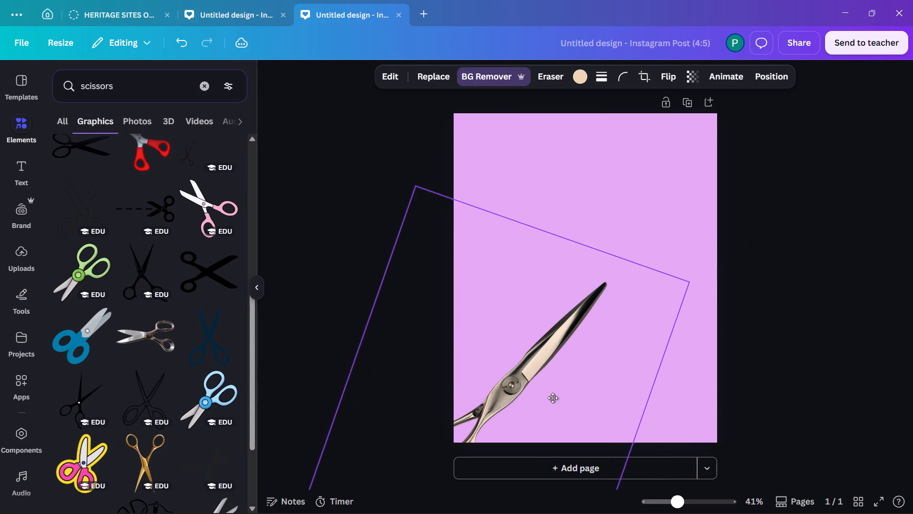
left_click_drag(553, 398, 546, 388)
left_click(721, 242)
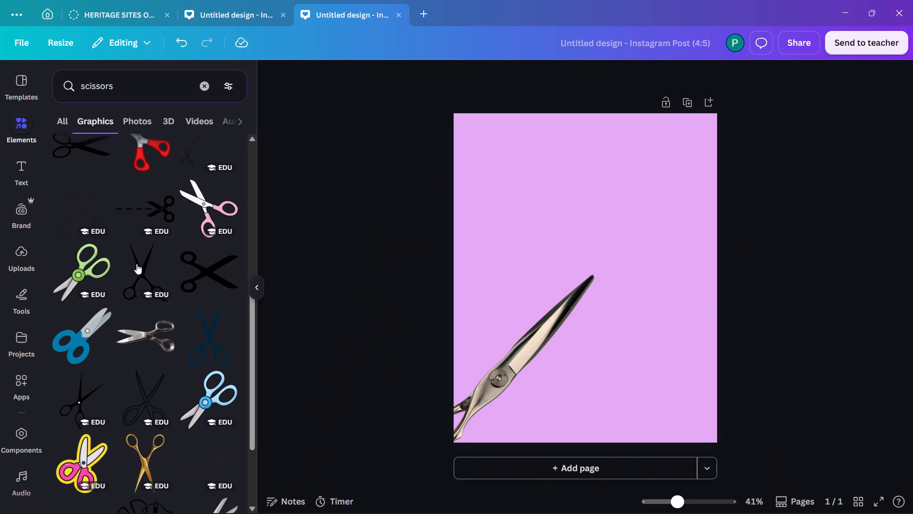
Search the elements for CRACKERS and add the round golden firework burst graphic to the page.
left_click(204, 79)
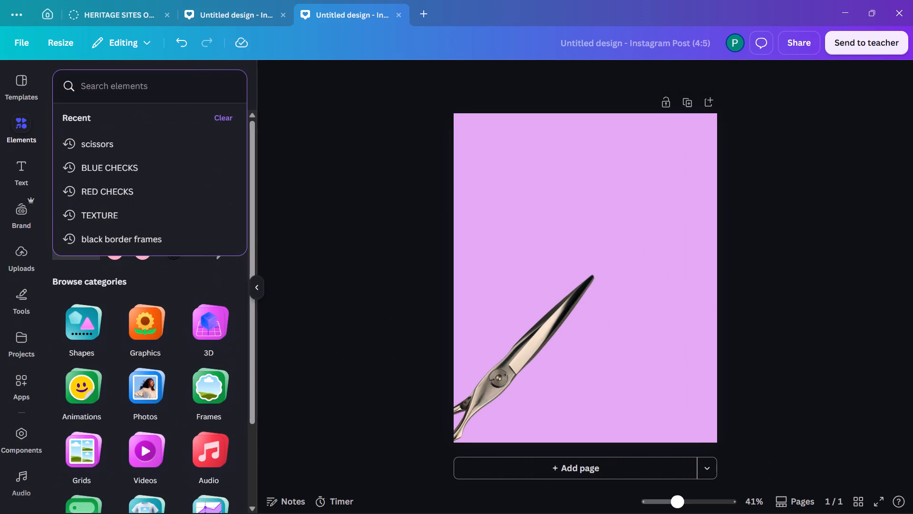
type("CRACKERS")
key("Return")
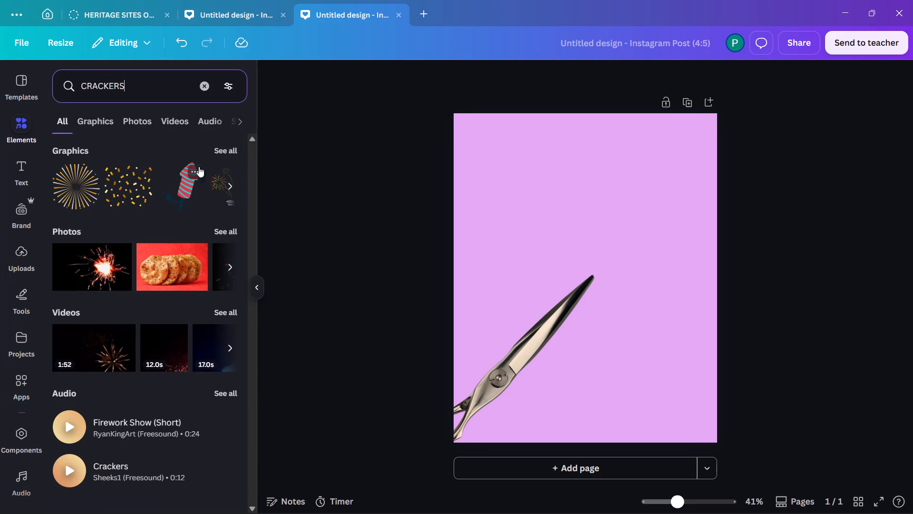
left_click(219, 150)
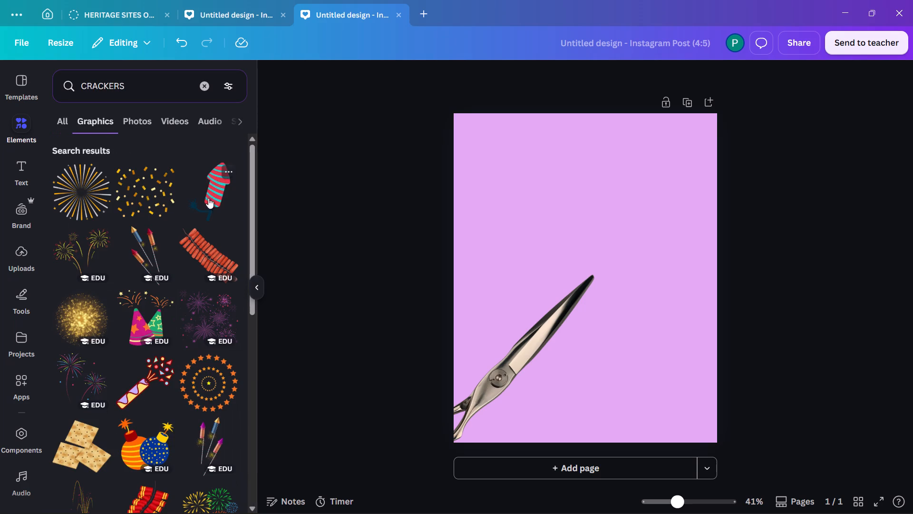
left_click(91, 315)
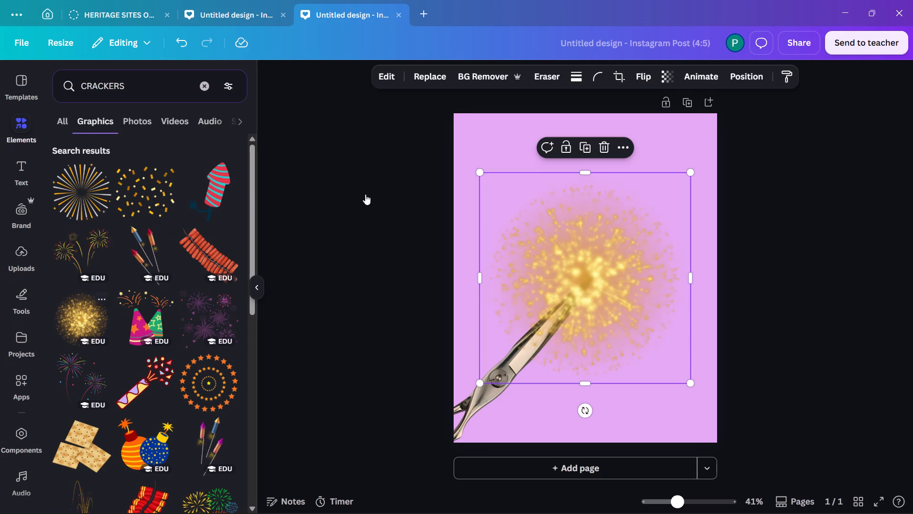
Send the golden firework burst to the back, behind the scissors.
left_click(749, 86)
left_click(750, 76)
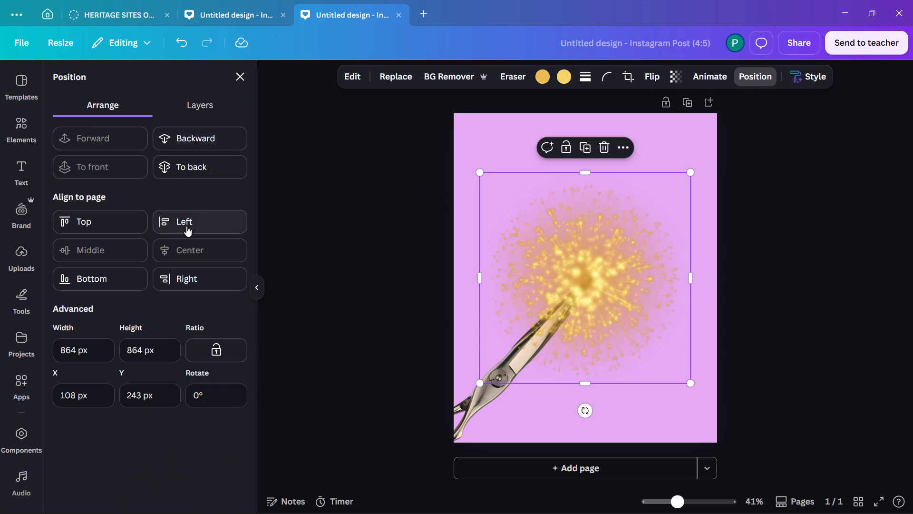
left_click(200, 164)
Centre the golden burst on the scissors' tip and shrink it so it looks like a spark.
left_click_drag(659, 272, 662, 256)
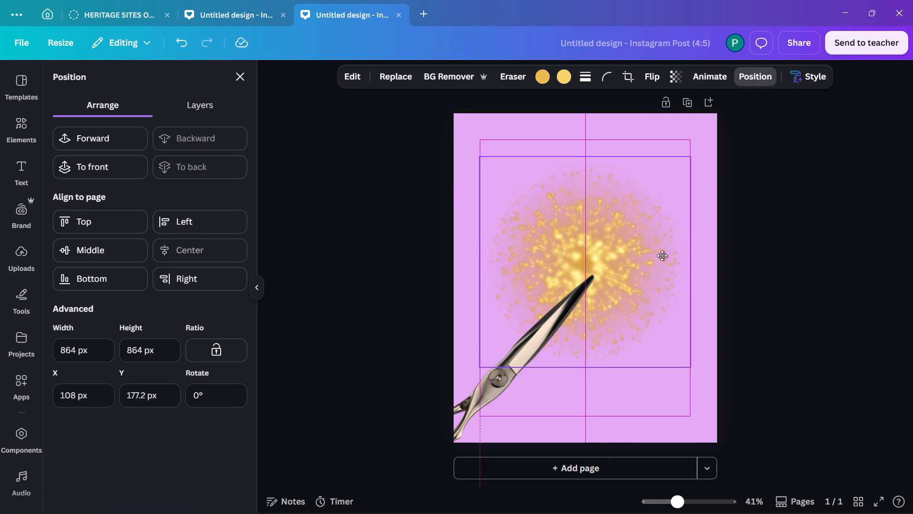
left_click_drag(662, 256, 665, 264)
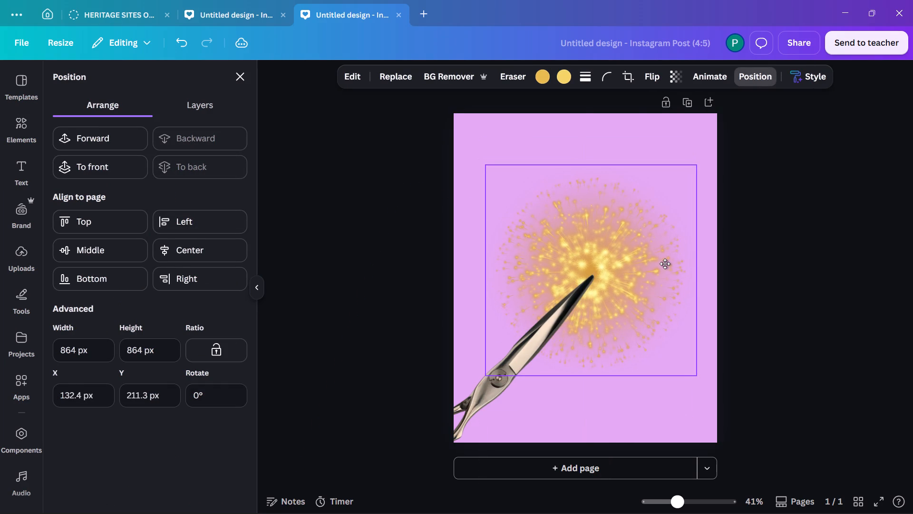
left_click_drag(665, 264, 665, 267)
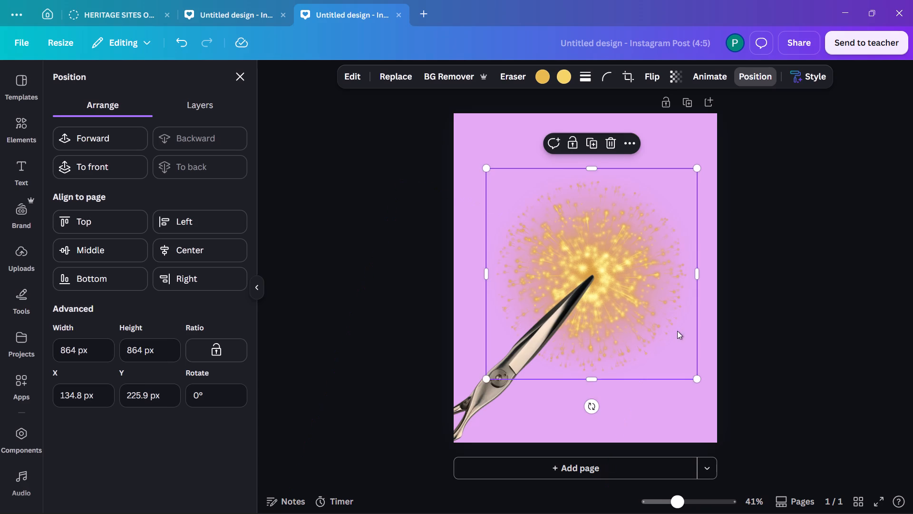
left_click_drag(692, 380, 672, 357, "alt")
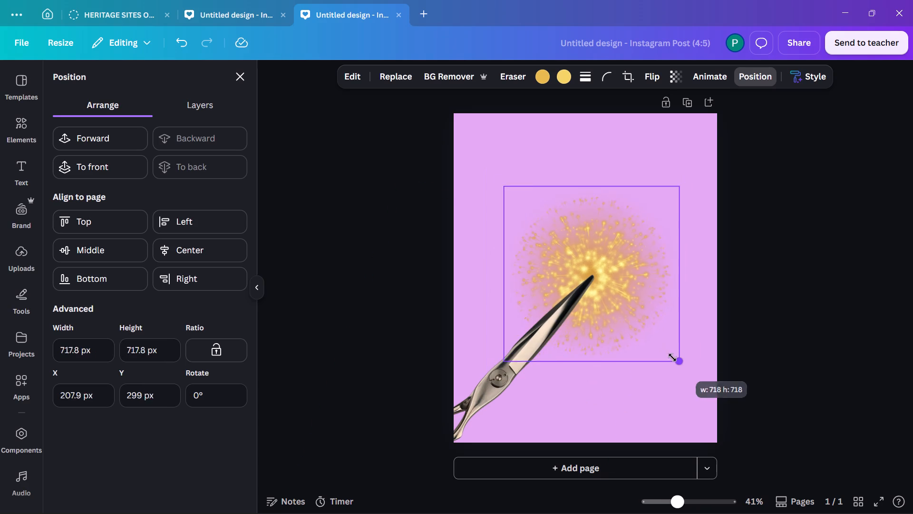
left_click_drag(672, 357, 658, 341, "alt")
left_click(781, 236, "alt")
left_click(783, 234)
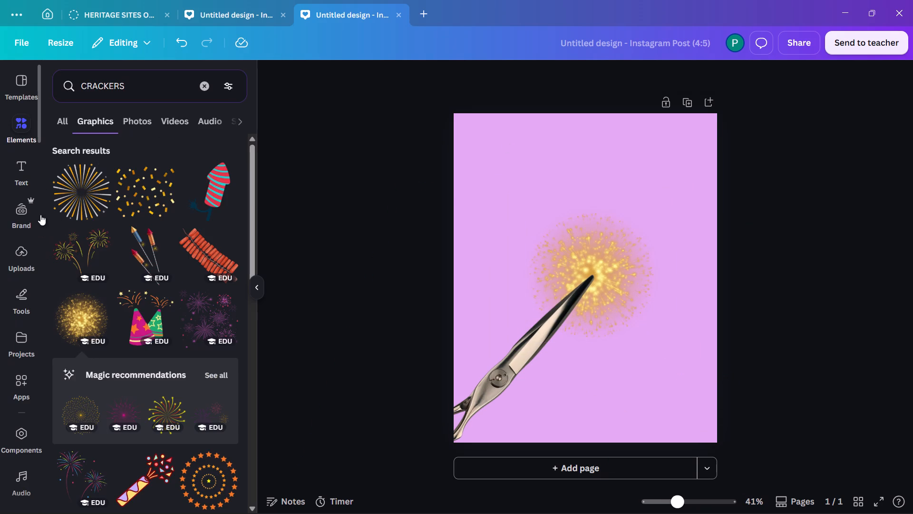
Search the uploaded images for JUICE and add the black transparent "THE JUICE VIZAG" logo to the page.
left_click(18, 254)
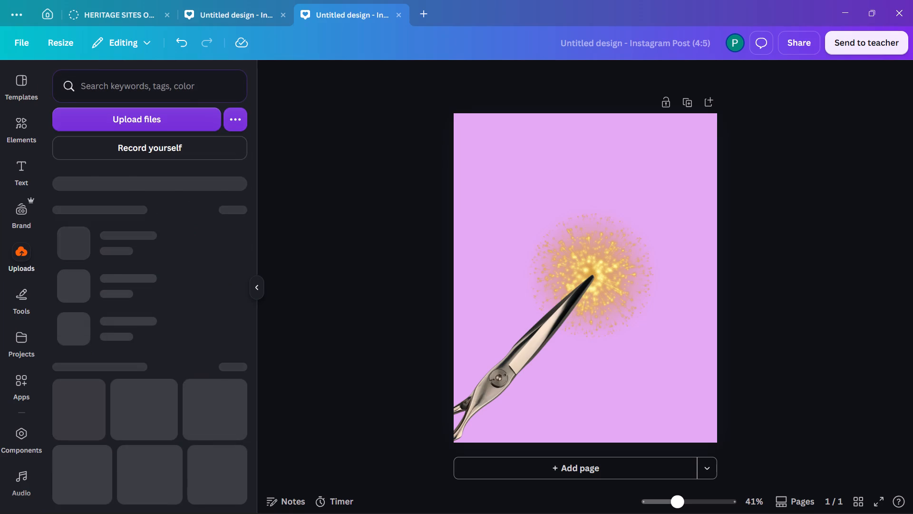
left_click(174, 98)
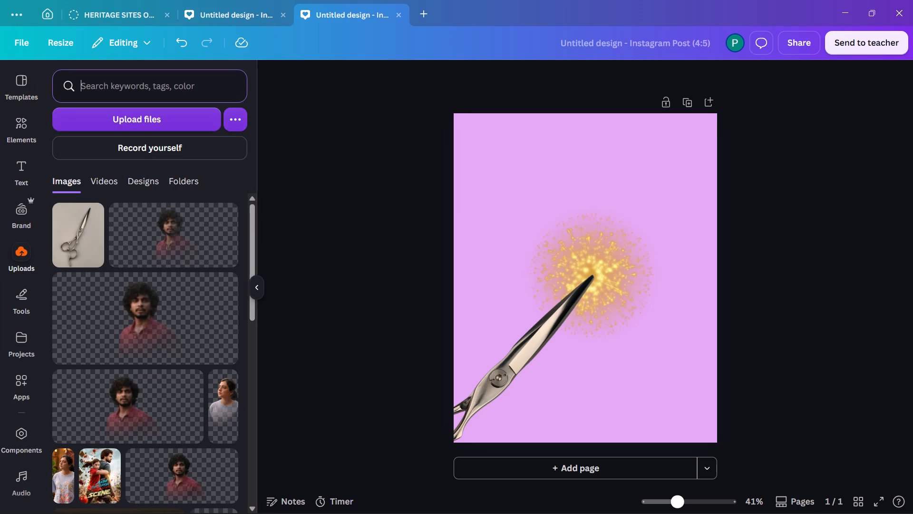
type("JUICE")
key("Return")
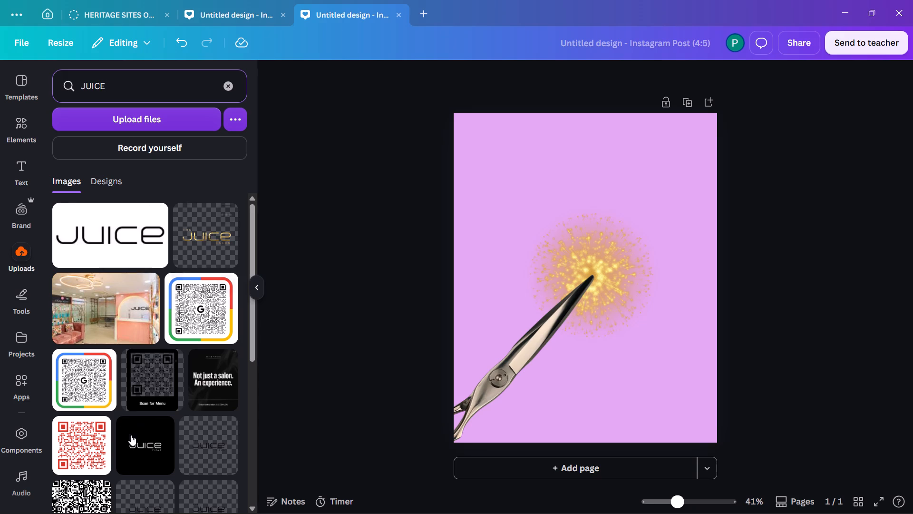
scroll(155, 381, "down", 1)
left_click(194, 386)
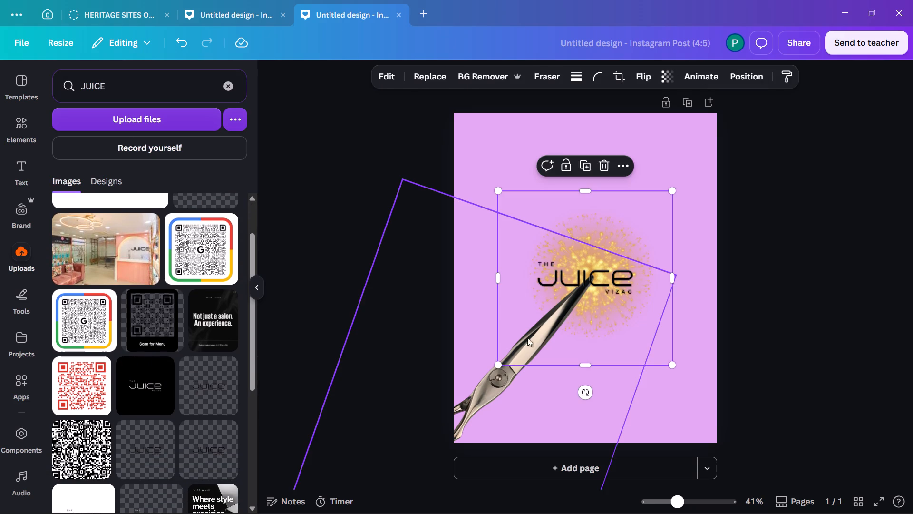
Remove the black "THE JUICE VIZAG" logo from the page.
left_click_drag(576, 337, 274, 336)
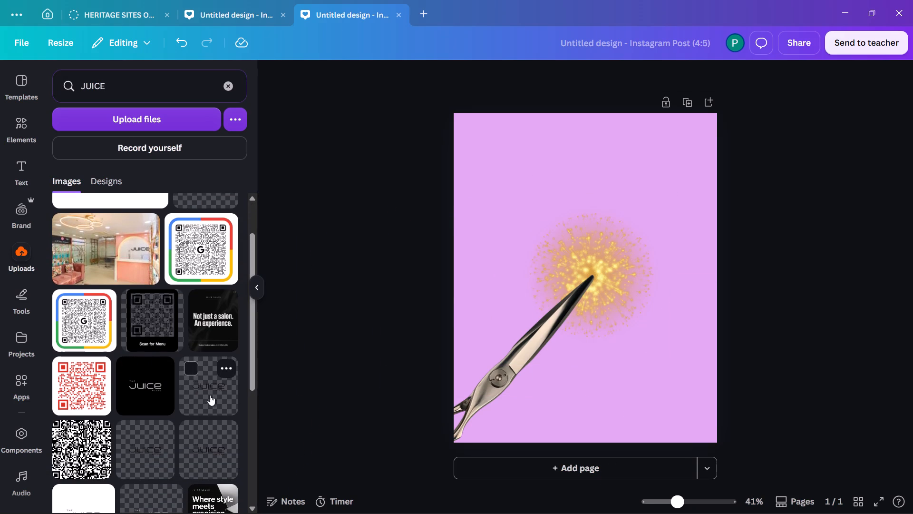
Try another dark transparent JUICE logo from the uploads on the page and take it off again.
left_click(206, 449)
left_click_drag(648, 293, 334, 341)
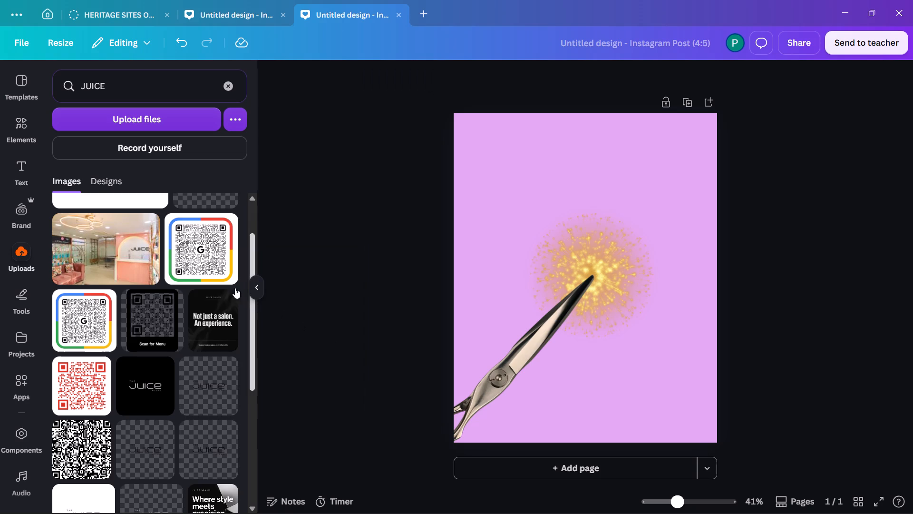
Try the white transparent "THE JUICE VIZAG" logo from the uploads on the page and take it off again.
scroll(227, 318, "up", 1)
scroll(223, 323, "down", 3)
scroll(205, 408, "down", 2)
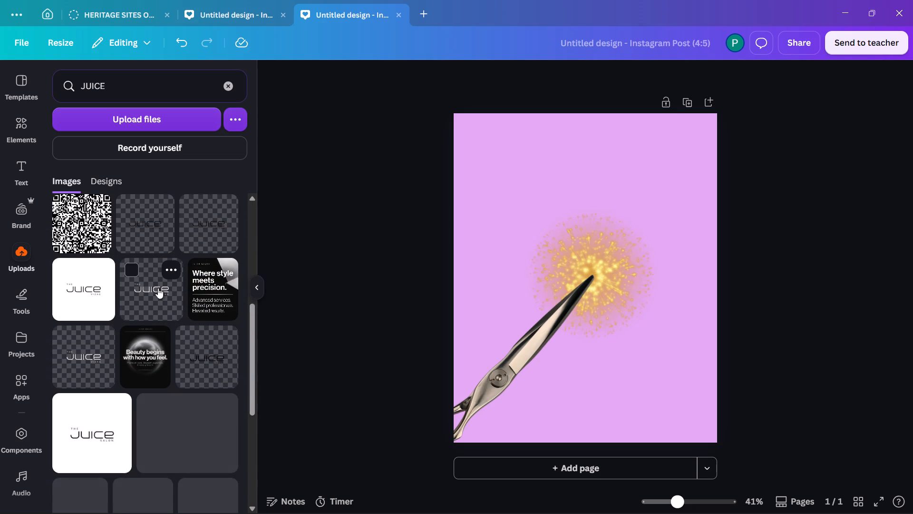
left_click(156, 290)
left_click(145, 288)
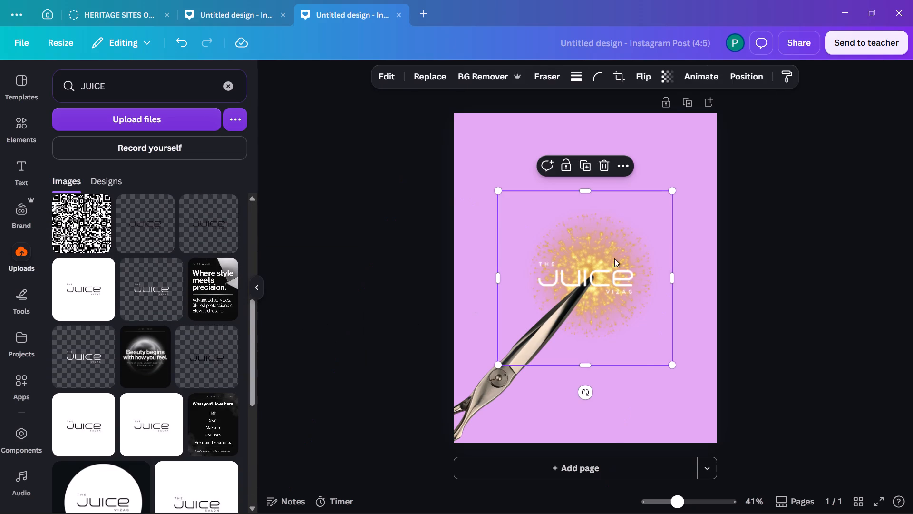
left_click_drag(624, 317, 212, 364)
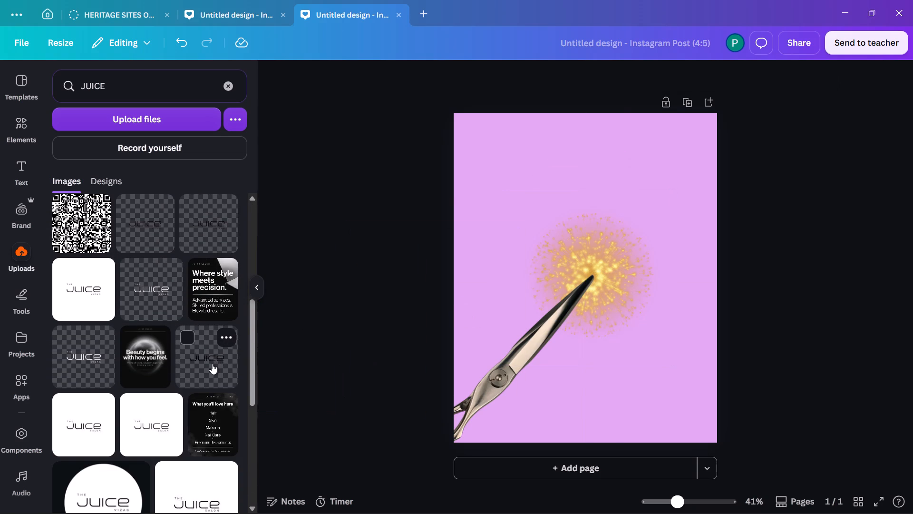
Look through the JUICE uploads for a different version of the logo.
scroll(192, 408, "up", 6)
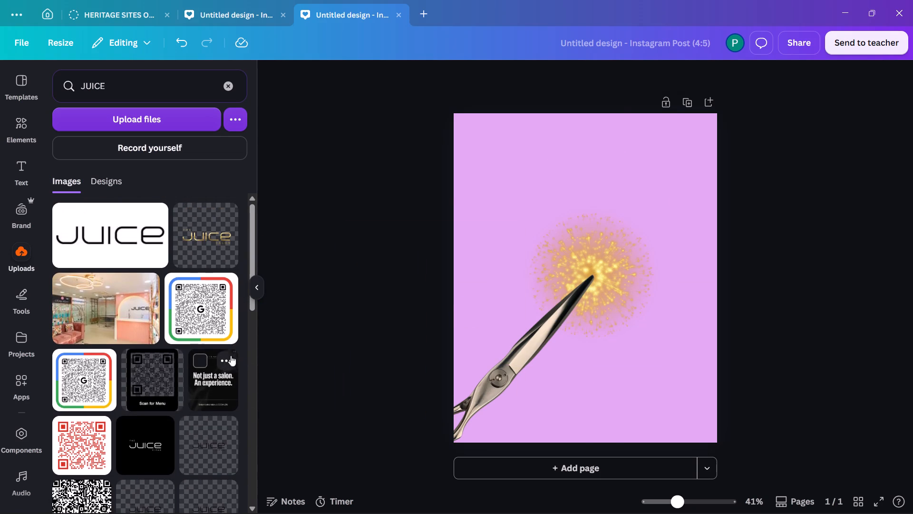
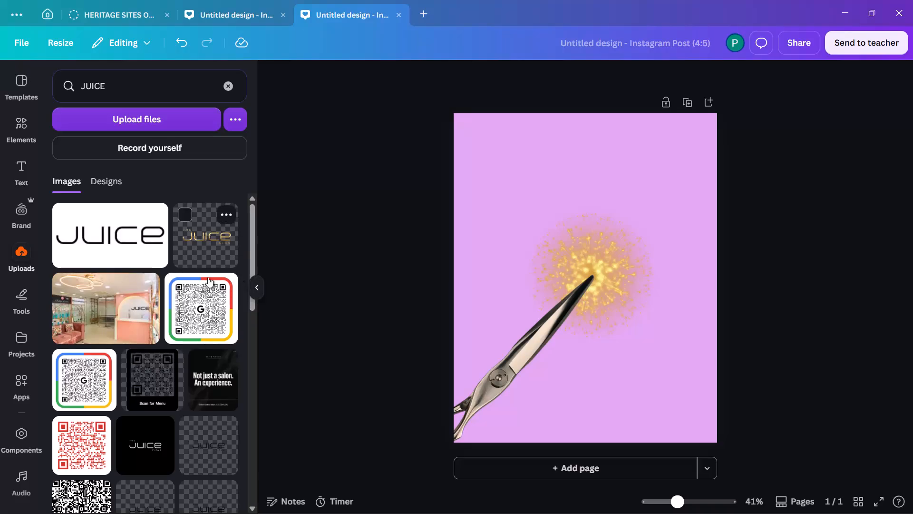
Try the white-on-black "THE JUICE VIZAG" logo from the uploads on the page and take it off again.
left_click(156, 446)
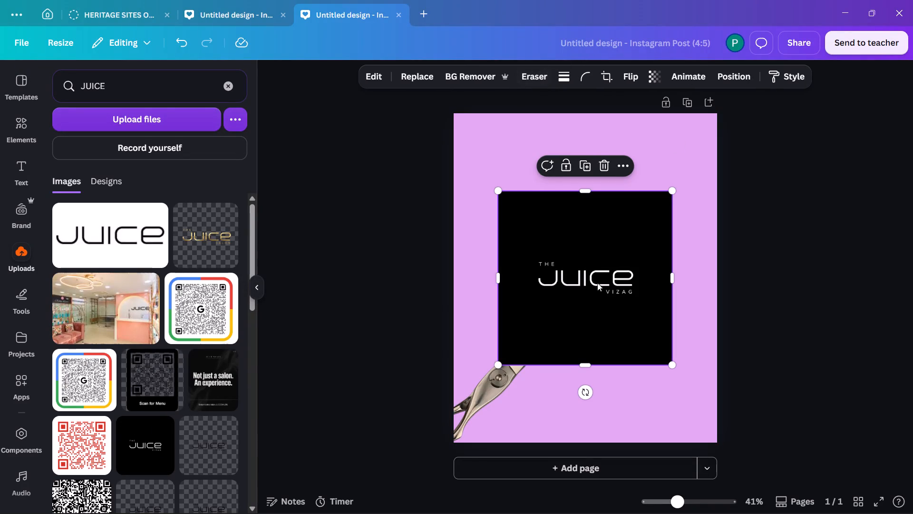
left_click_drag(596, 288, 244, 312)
Add the white-background "THE JUICE SALON" logo from the uploads to the page and remove its background.
scroll(210, 304, "down", 3)
scroll(191, 387, "down", 3)
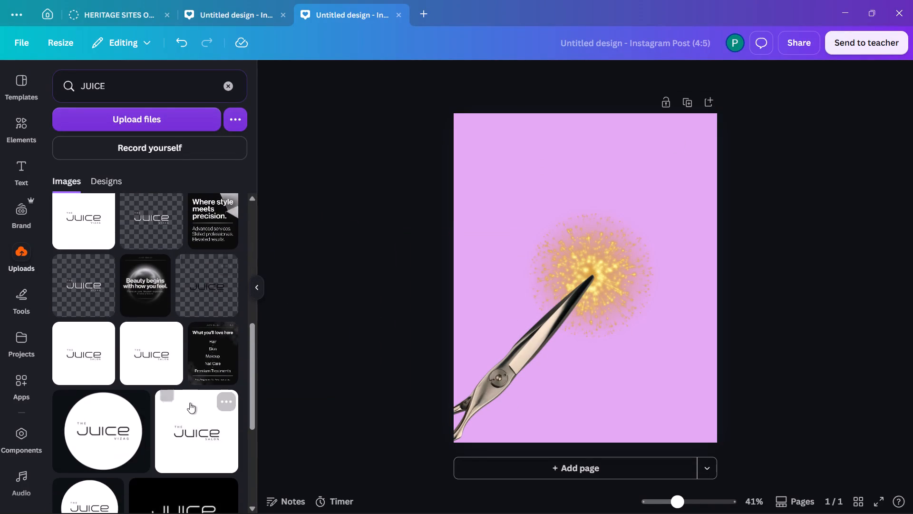
left_click(83, 360)
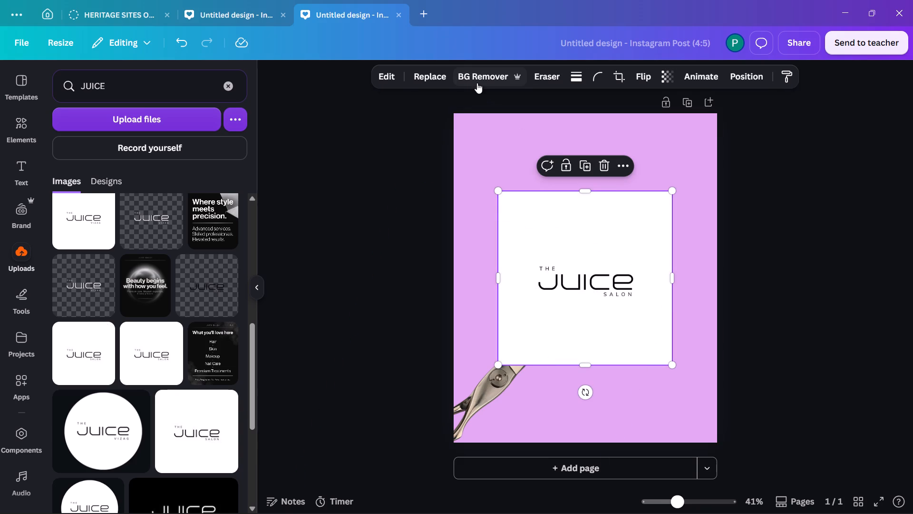
left_click(477, 83)
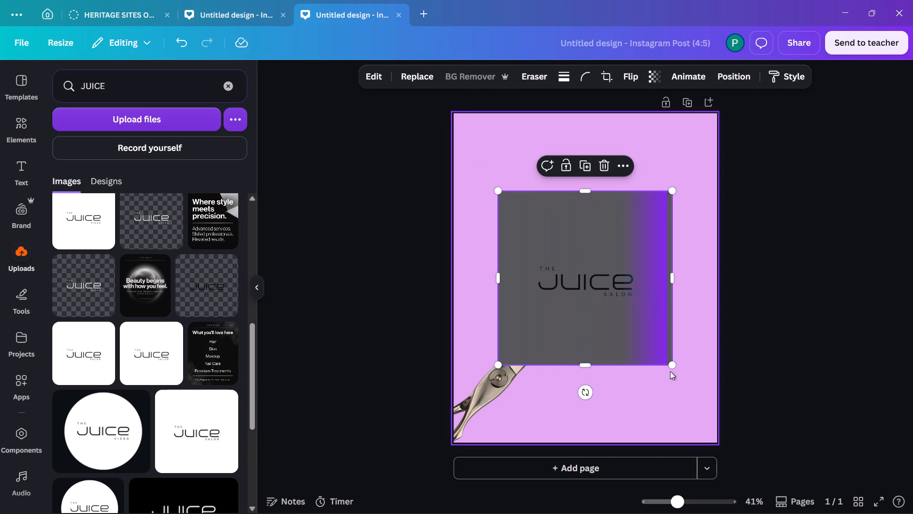
Shrink the "THE JUICE SALON" logo to about a third of the page width and place it in the page's upper-left corner.
left_click_drag(671, 367, 551, 268)
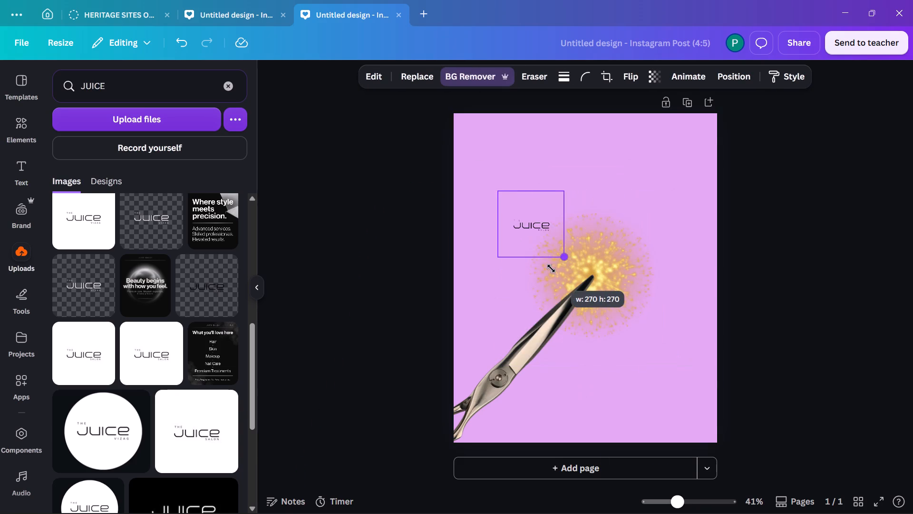
left_click_drag(551, 268, 570, 292)
left_click_drag(549, 256, 511, 171)
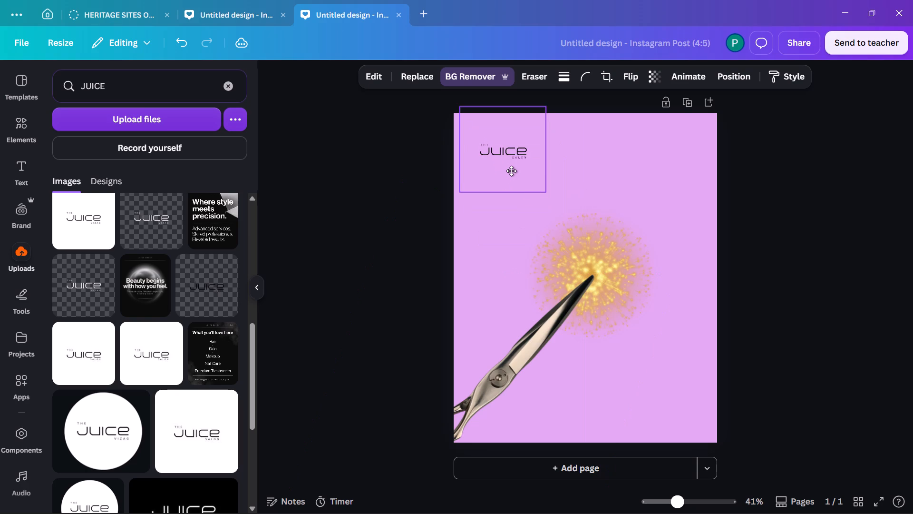
left_click_drag(511, 171, 507, 176)
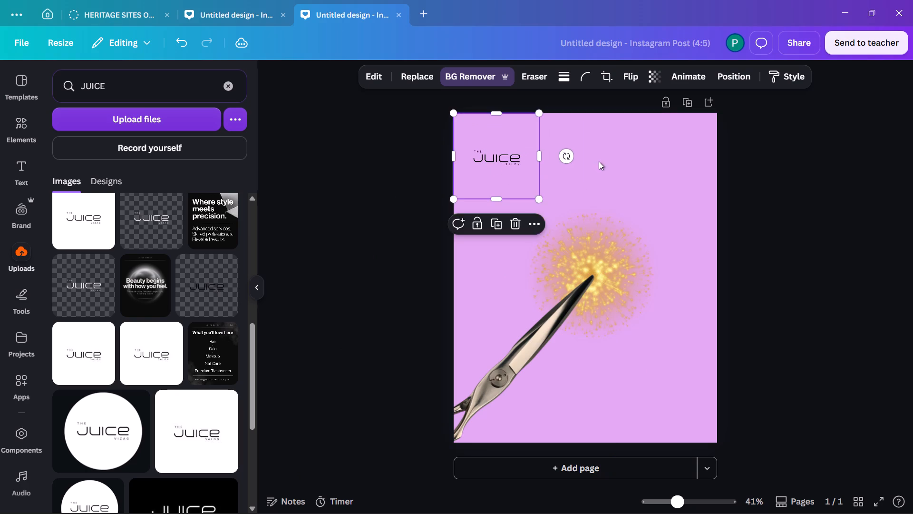
left_click(599, 161)
left_click(515, 172)
left_click_drag(515, 171, 516, 160)
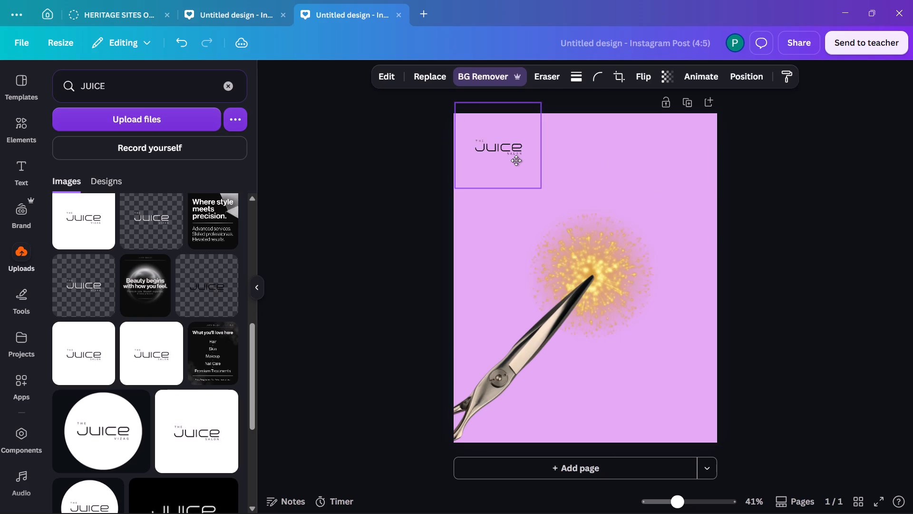
left_click_drag(516, 160, 518, 159)
left_click(653, 196)
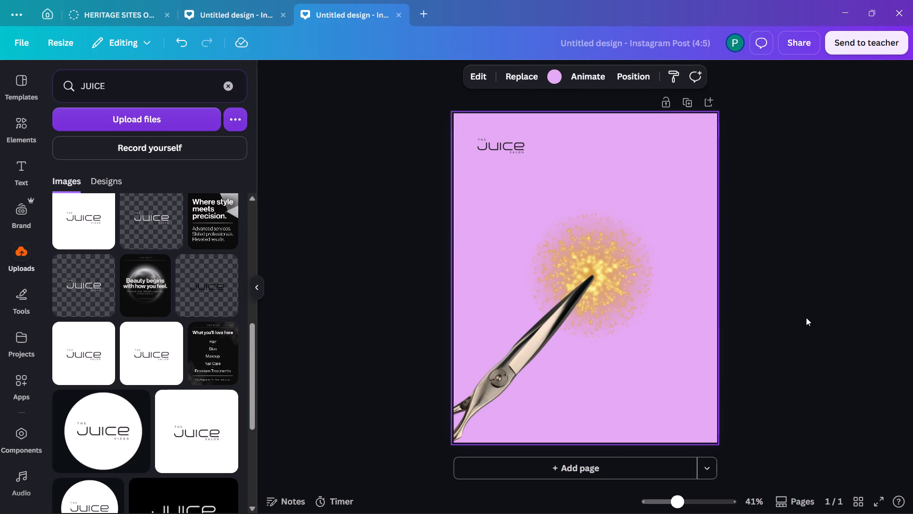
left_click(489, 153)
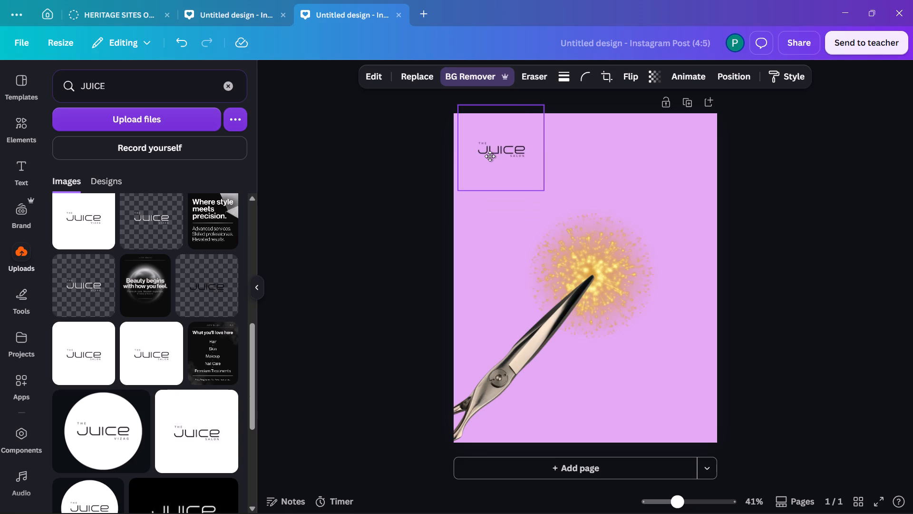
left_click(645, 197)
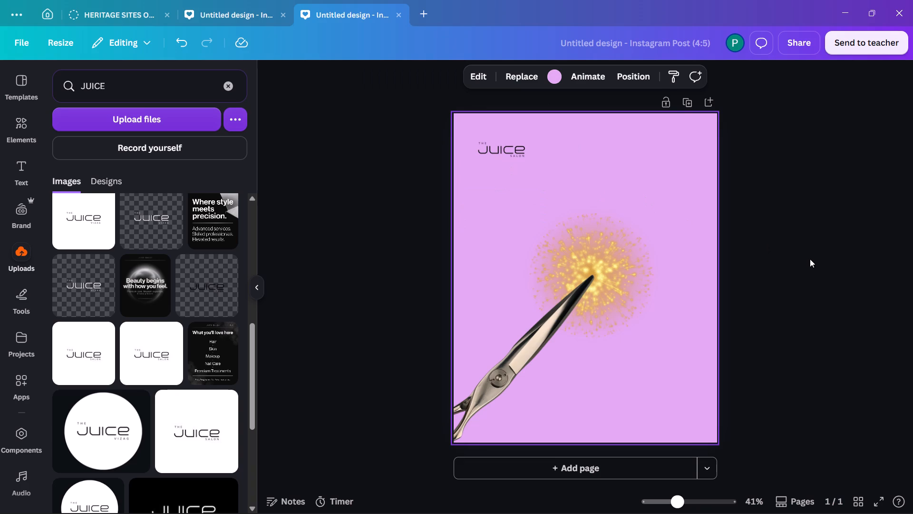
Search the design elements for GARLAND in place of the CRACKERS search.
left_click(20, 121)
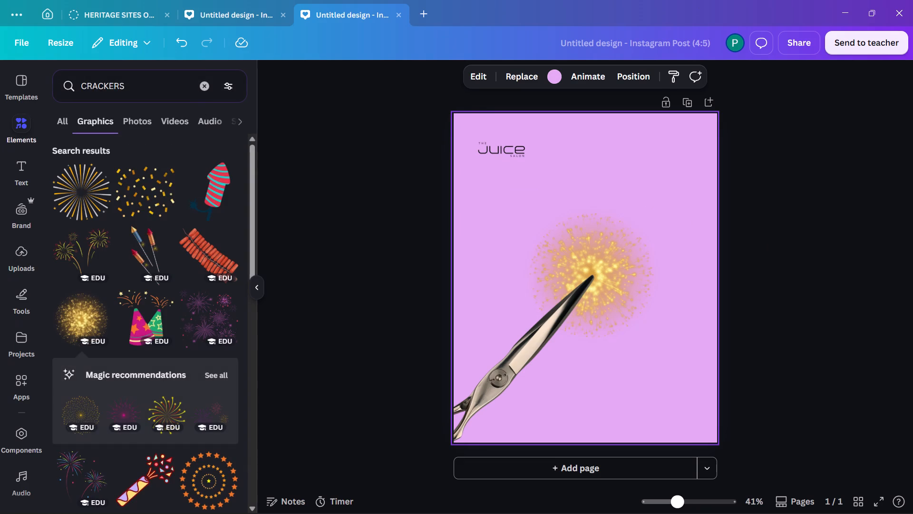
left_click(201, 91)
type("GARANDS")
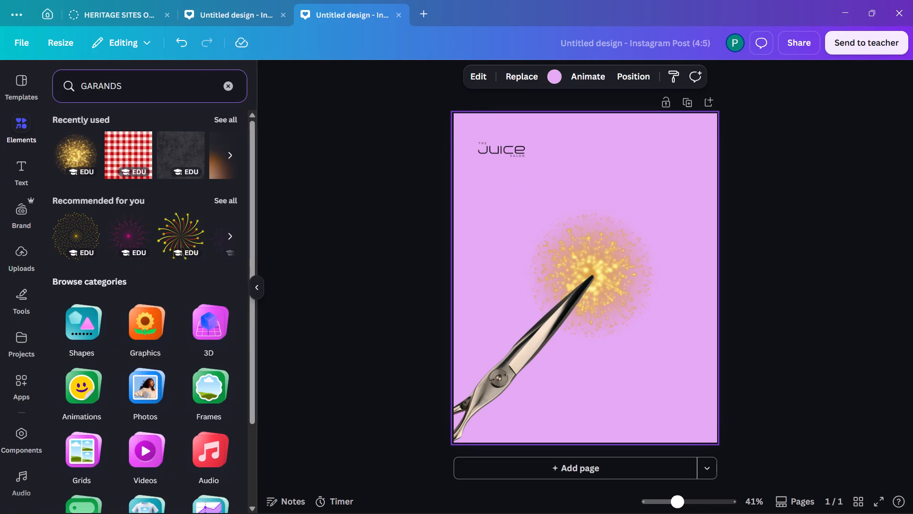
key("BackSpace")
key("BackSpace")
key("BackSpace")
key("BackSpace")
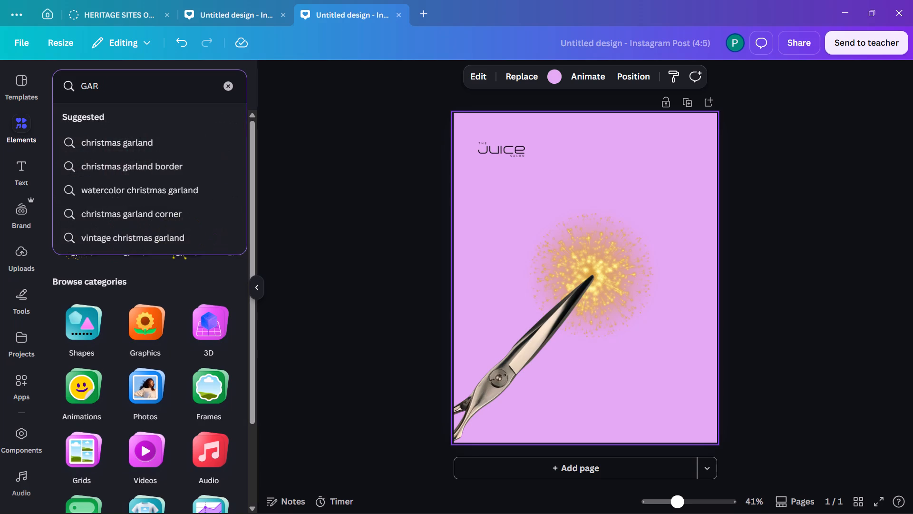
type("LAND")
key("Return")
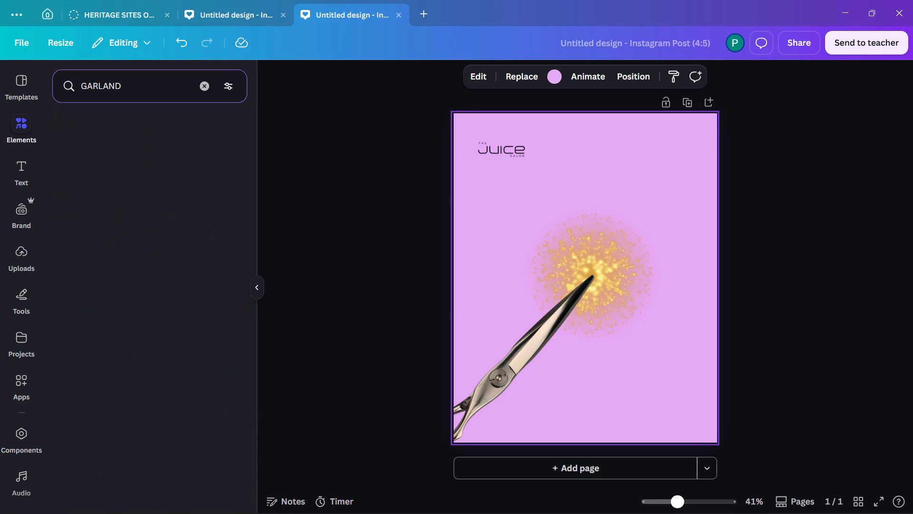
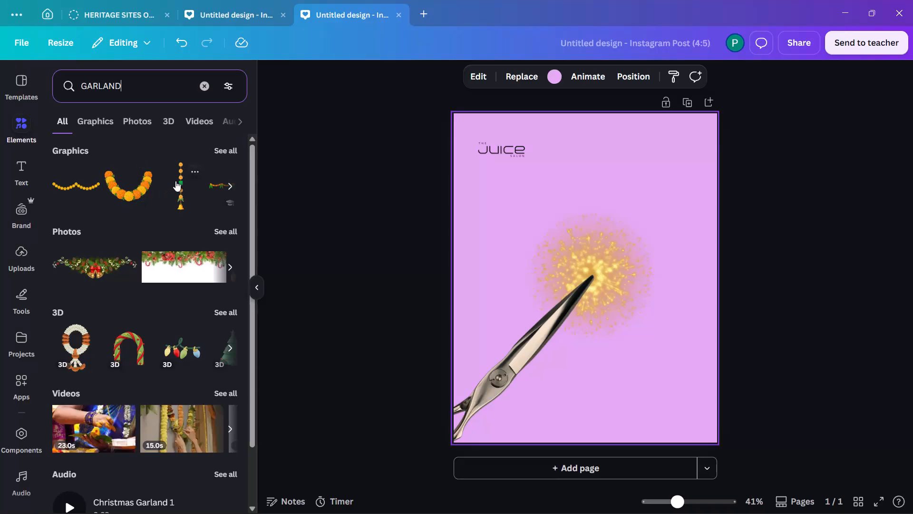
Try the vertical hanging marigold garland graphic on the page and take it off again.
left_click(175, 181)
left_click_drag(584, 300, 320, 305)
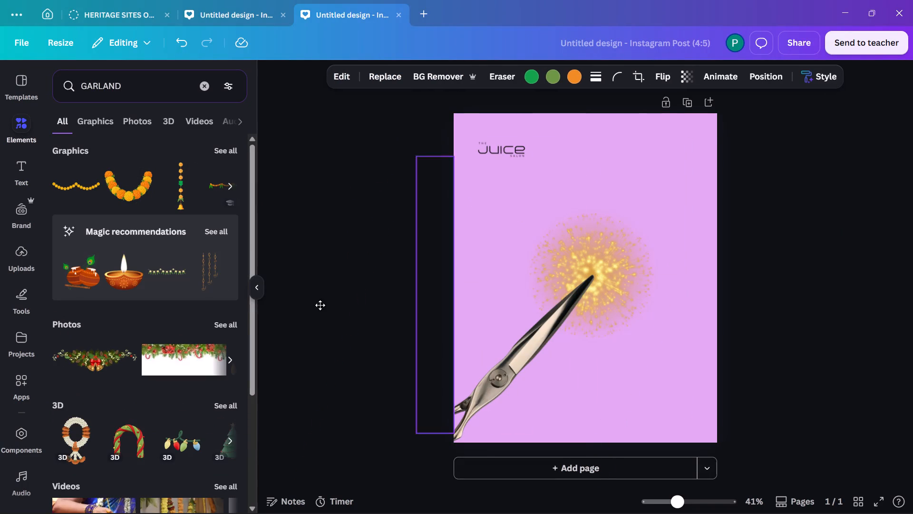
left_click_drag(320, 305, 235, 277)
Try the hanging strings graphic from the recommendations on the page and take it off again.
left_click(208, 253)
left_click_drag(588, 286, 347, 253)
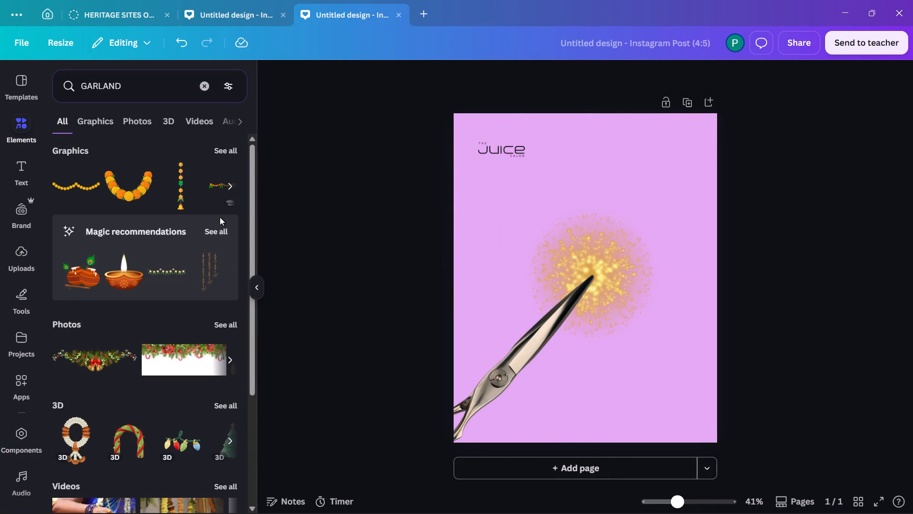
Add the marigold garland frame with hanging sides, align it to the page's top-left corner and enlarge it to the full page width.
left_click(223, 183)
left_click(185, 176)
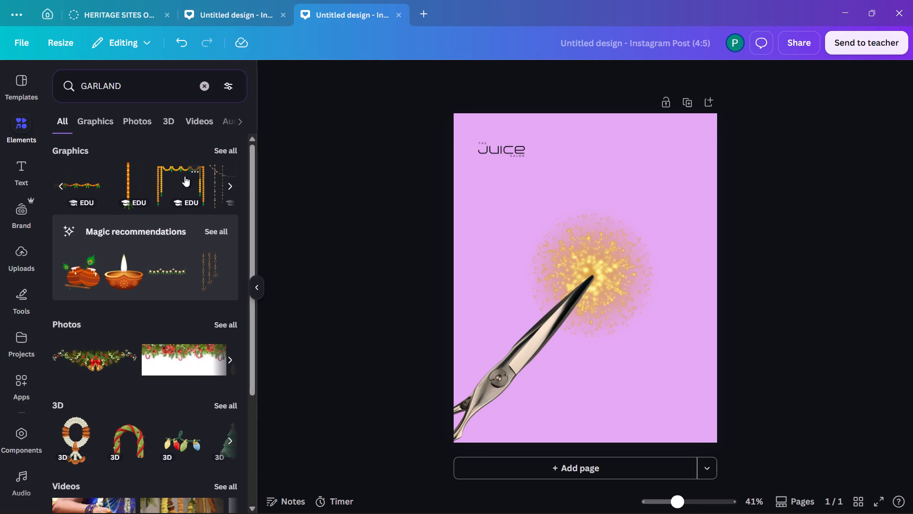
left_click_drag(655, 317, 632, 241)
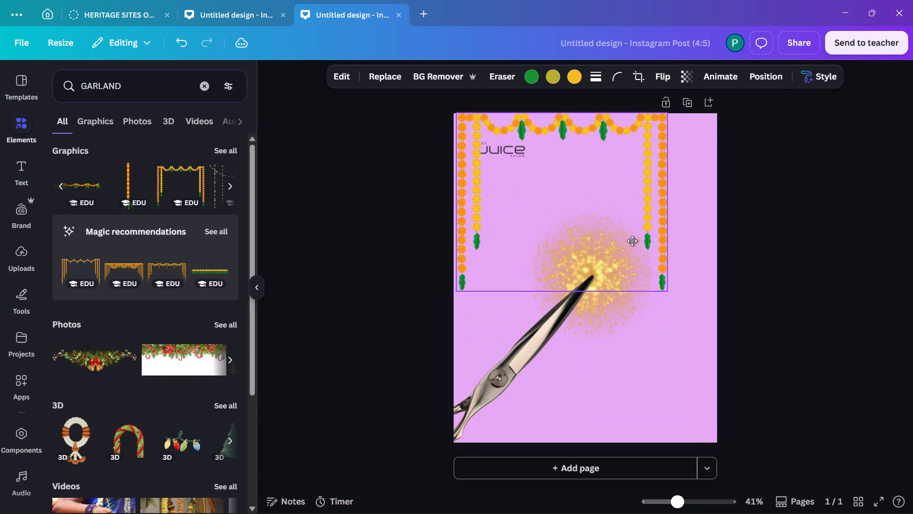
left_click_drag(632, 241, 630, 238)
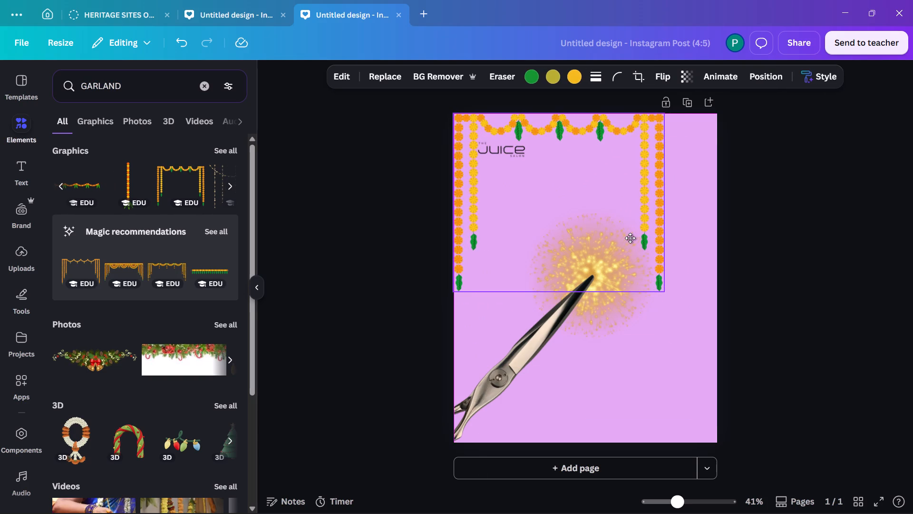
left_click_drag(630, 238, 629, 239)
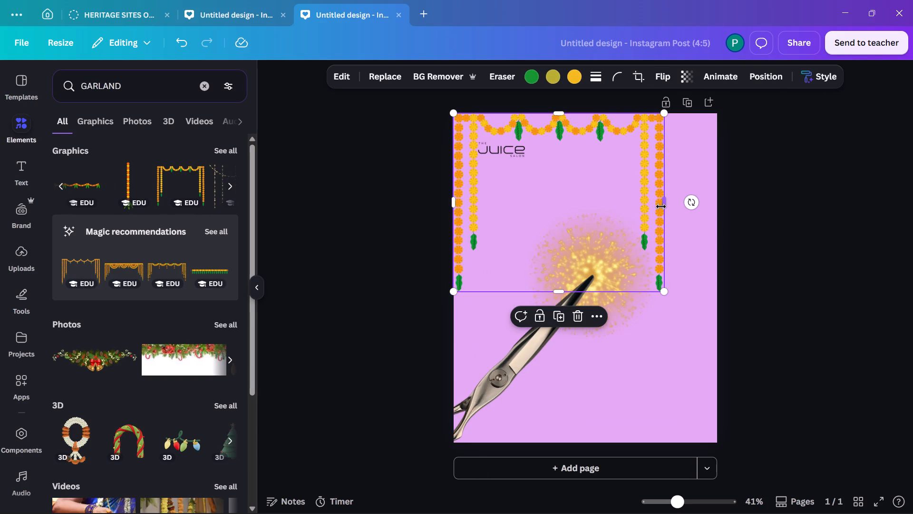
left_click(661, 207)
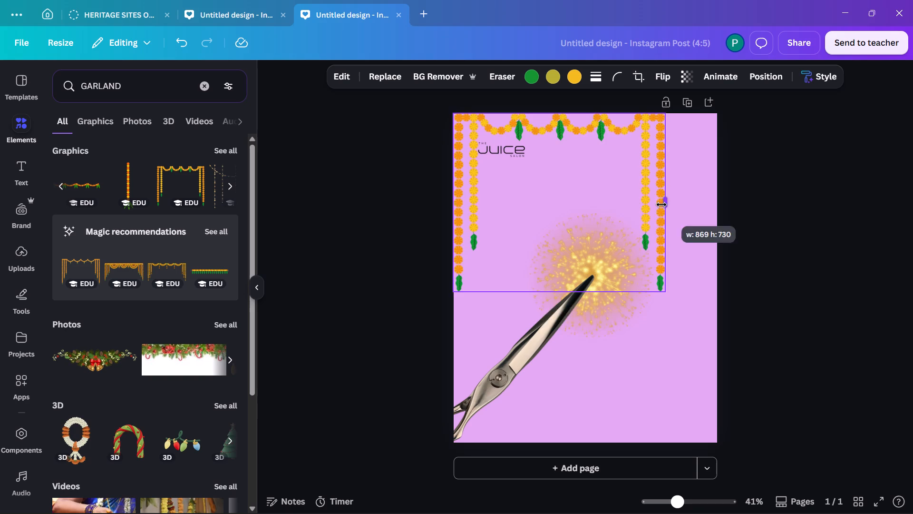
left_click_drag(661, 292, 713, 353)
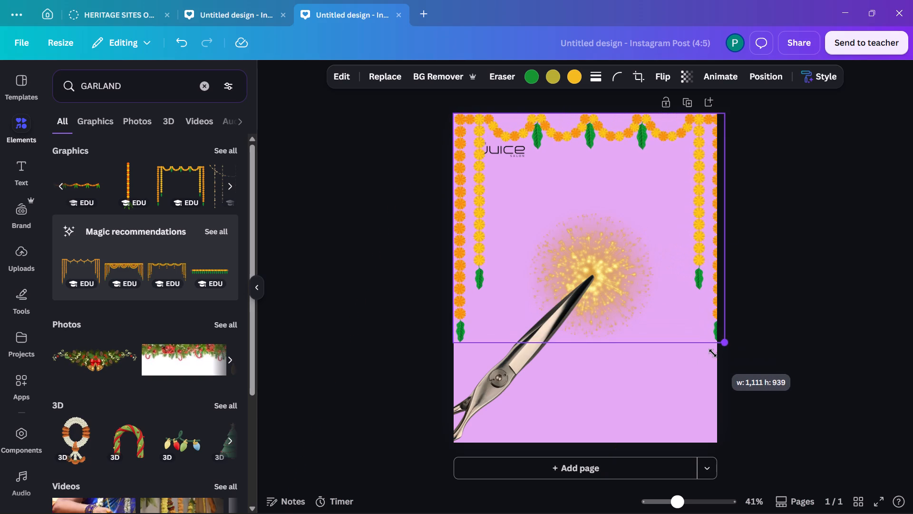
left_click_drag(713, 353, 700, 349)
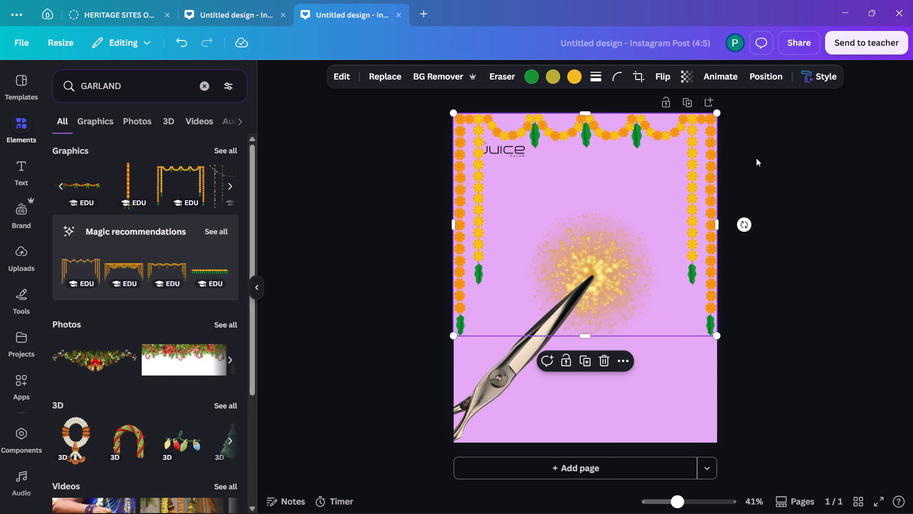
Send the marigold garland frame to the back, behind the logo, sparkler and scissors.
left_click(751, 78)
left_click(187, 175)
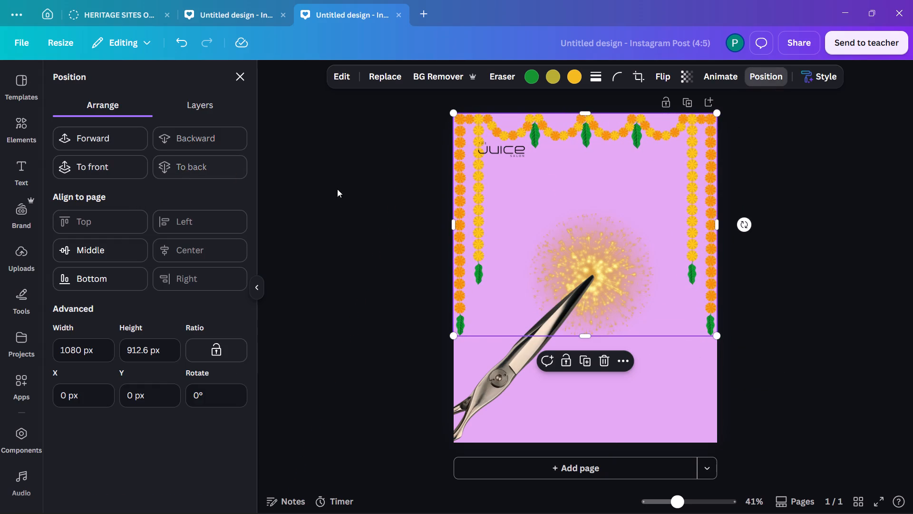
Move the Juice logo to the page's horizontal centre, just beneath the top of the garland, at about X 364, Y 51 px.
left_click(500, 144)
left_click_drag(508, 160, 582, 184)
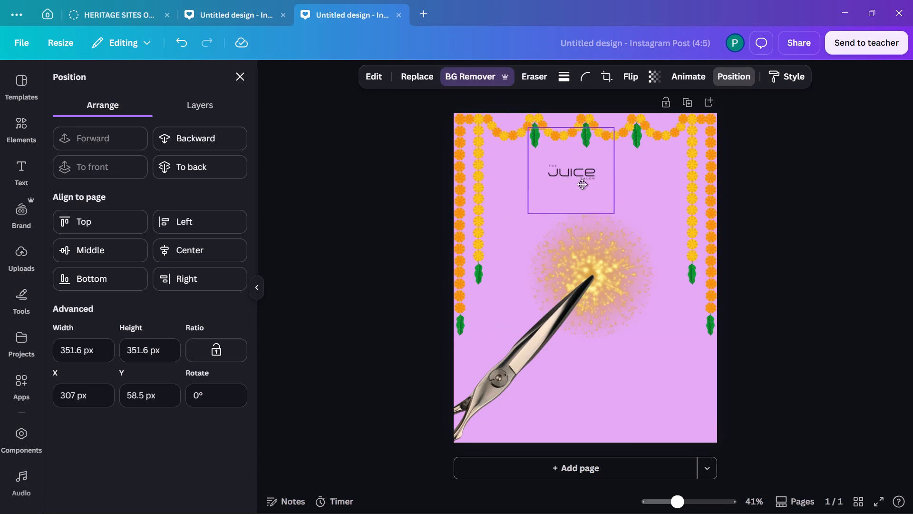
left_click_drag(582, 184, 593, 181)
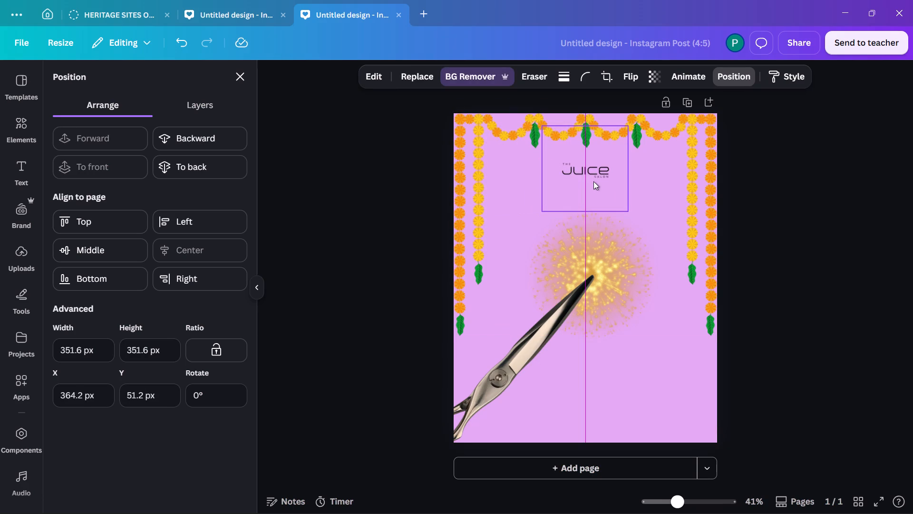
Recolour the logo with a Cherry duotone filter, setting both its highlights and shadows to black.
left_click(367, 74)
scroll(193, 372, "down", 8)
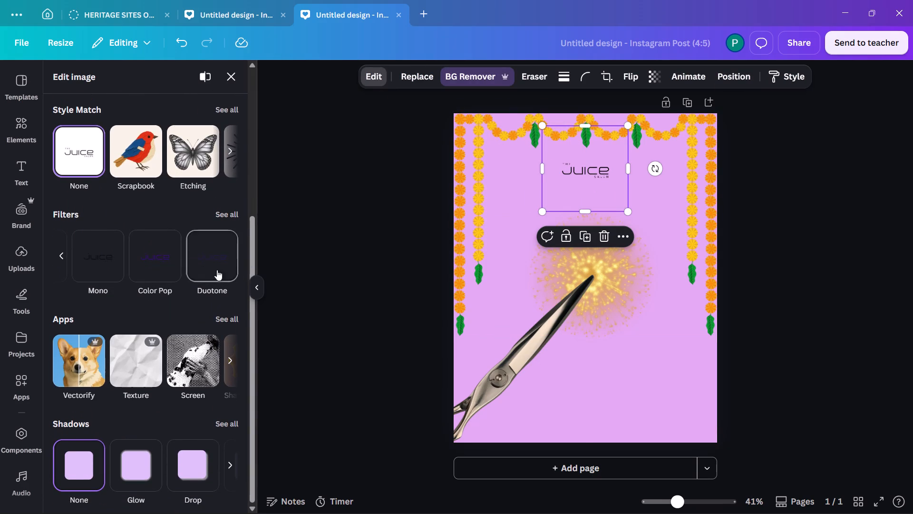
left_click(217, 270)
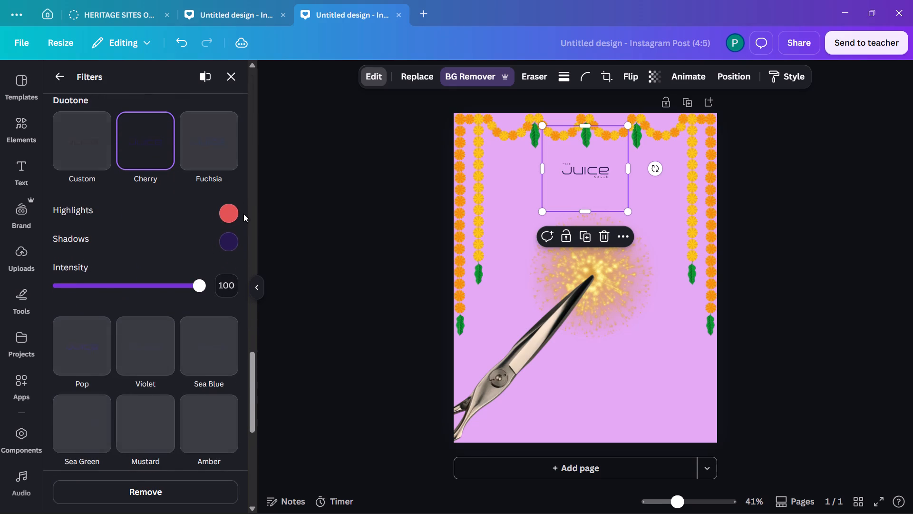
left_click(230, 213)
left_click_drag(284, 280, 165, 164)
left_click(187, 234)
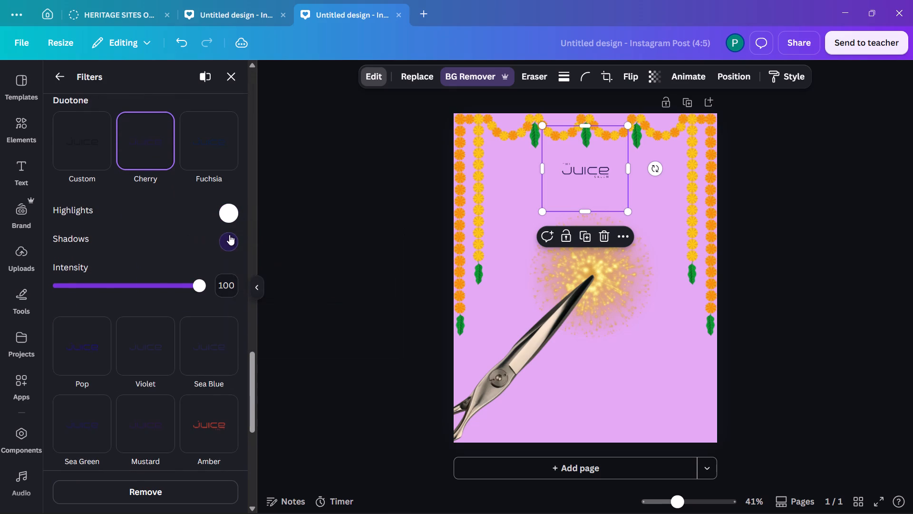
left_click(229, 235)
left_click_drag(292, 315, 375, 327)
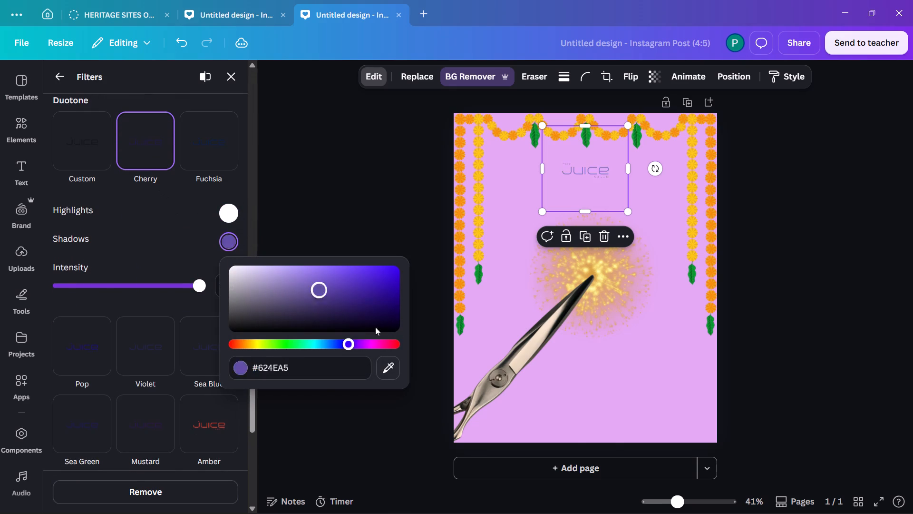
left_click_drag(375, 327, 586, 438)
left_click(233, 213)
left_click_drag(283, 281, 375, 313)
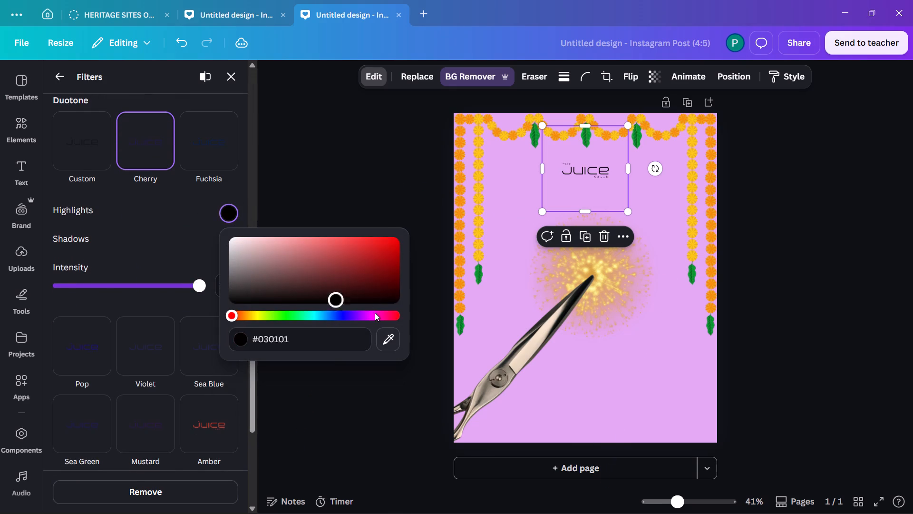
left_click_drag(375, 313, 559, 320)
double_click(788, 190)
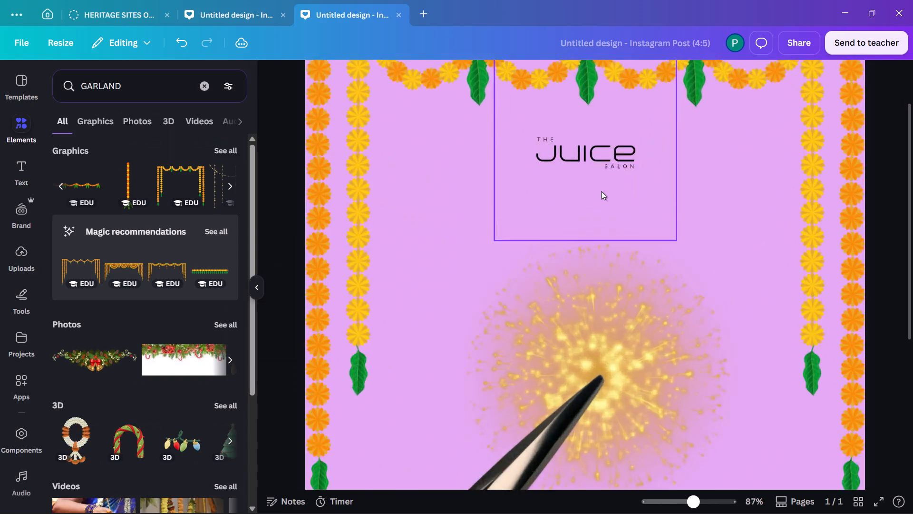
scroll(767, 245, "down", 3)
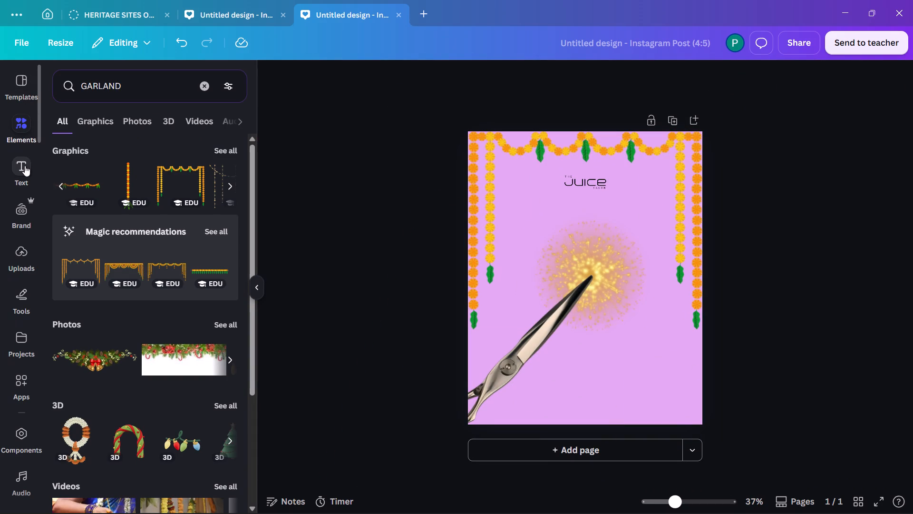
Search the design elements for TEXTURE in place of the GARLAND search.
left_click(206, 85)
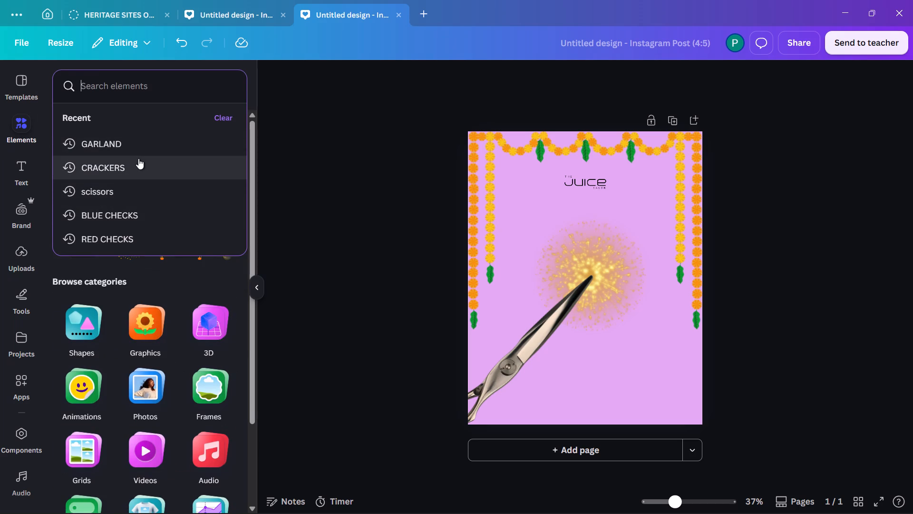
type("TEX")
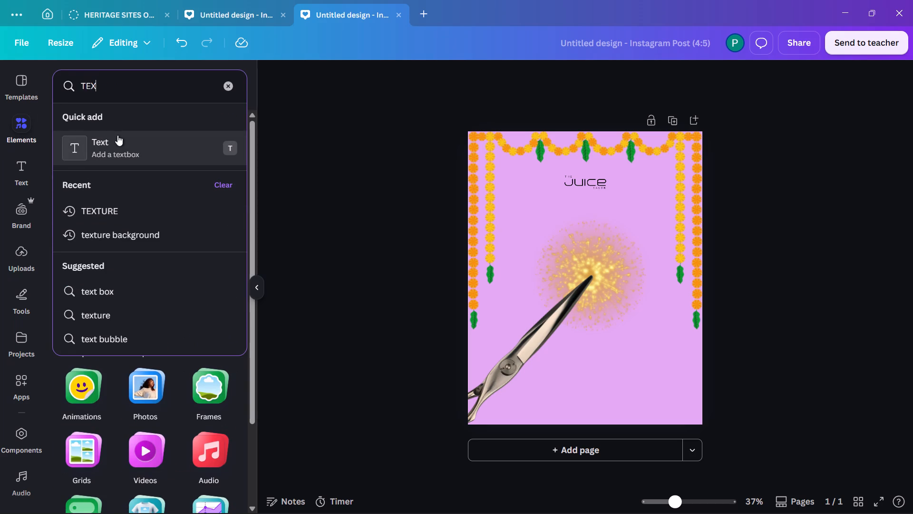
left_click(120, 215)
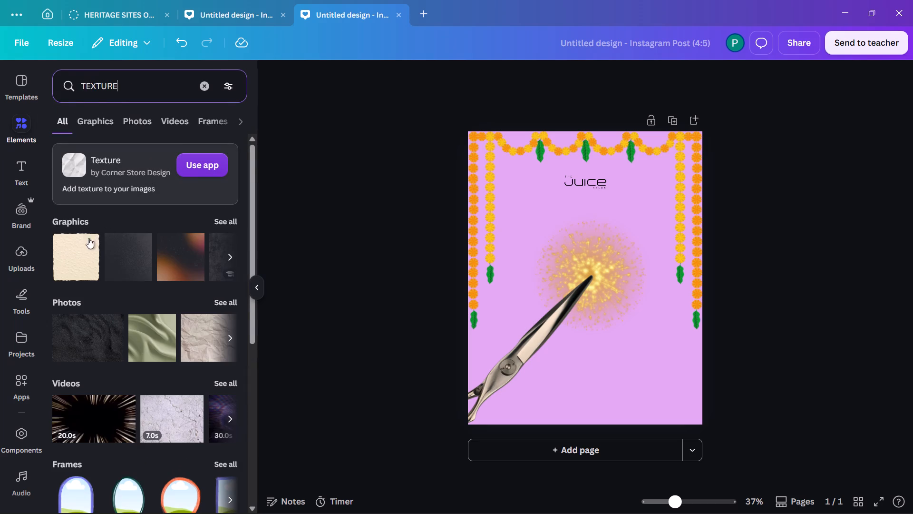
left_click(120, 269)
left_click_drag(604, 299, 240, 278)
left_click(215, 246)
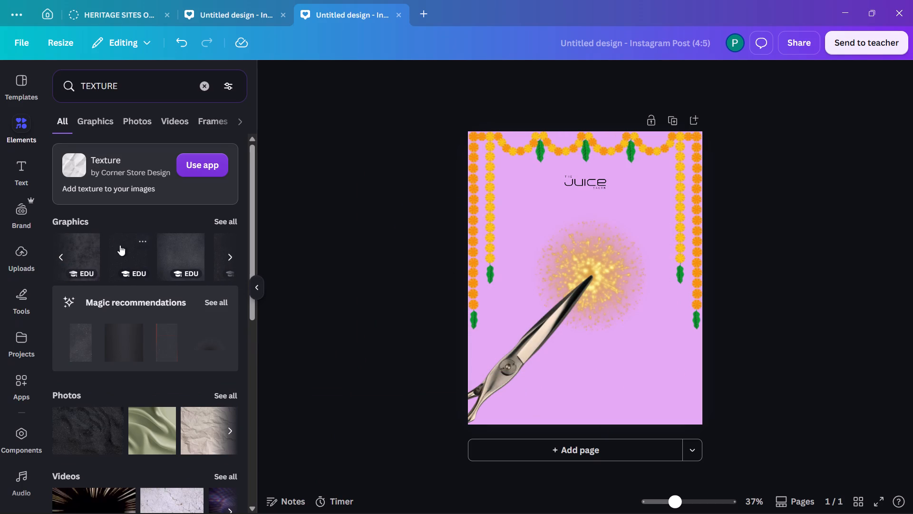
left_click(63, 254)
Add the orange-and-dark gradient texture graphic and replace the page background with it.
left_click(172, 253)
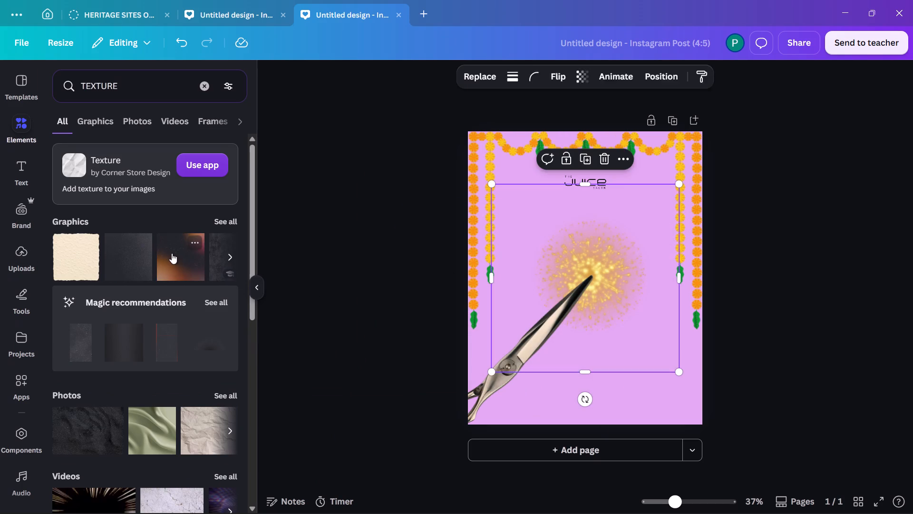
right_click(556, 339)
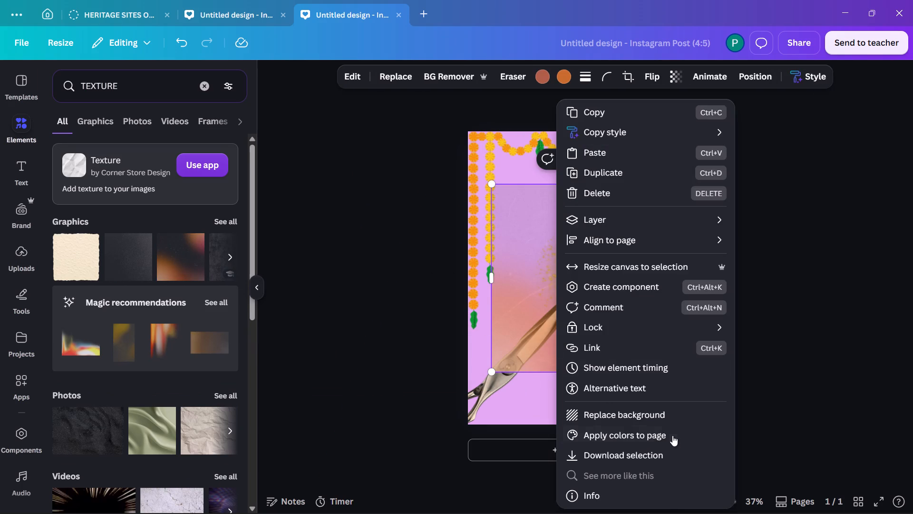
left_click(652, 419)
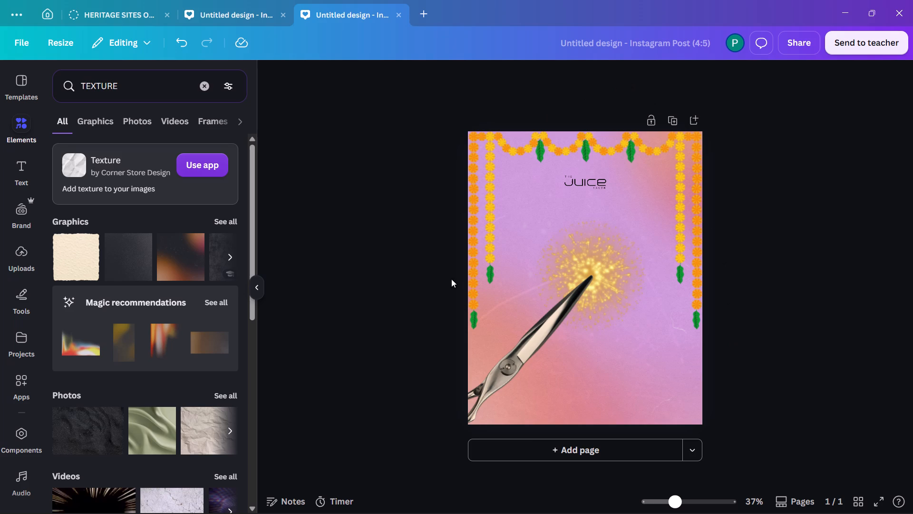
left_click(554, 357)
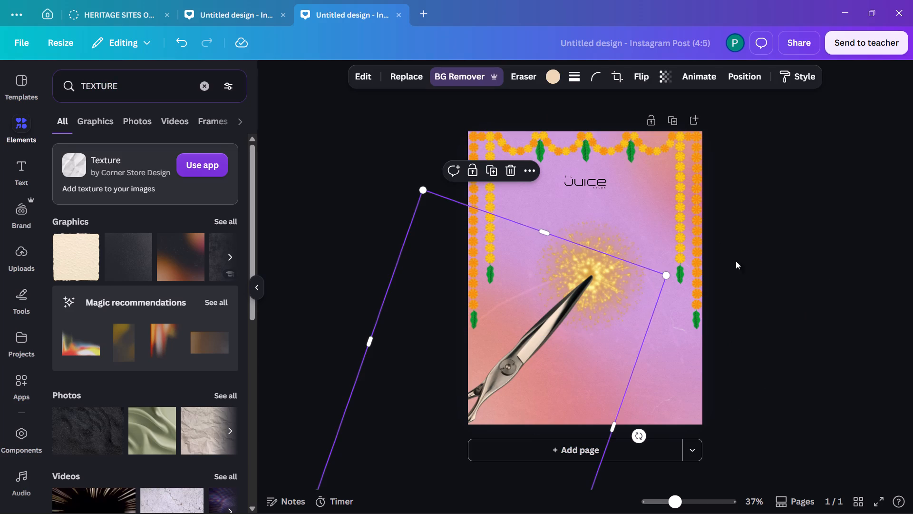
left_click(742, 260)
Reposition the Juice logo slightly lower on the page and nudge it a little to the right of centre.
left_click(604, 191)
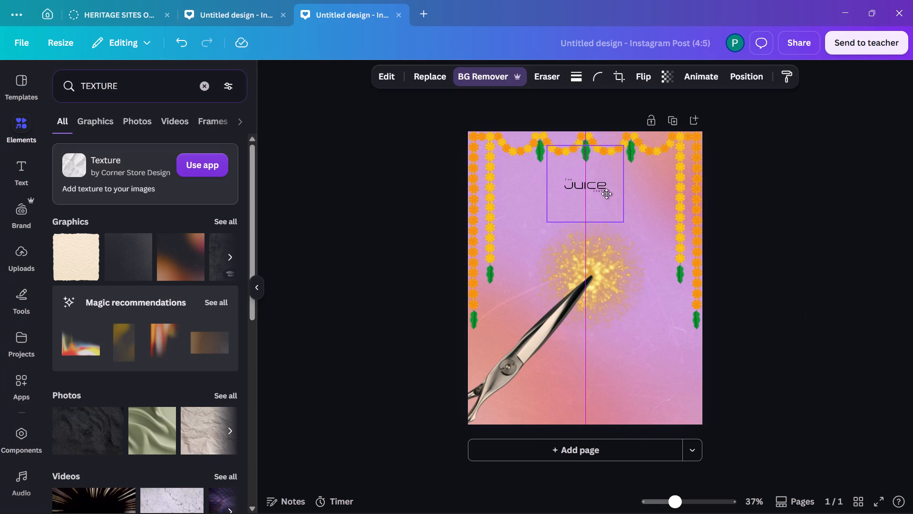
left_click(753, 233)
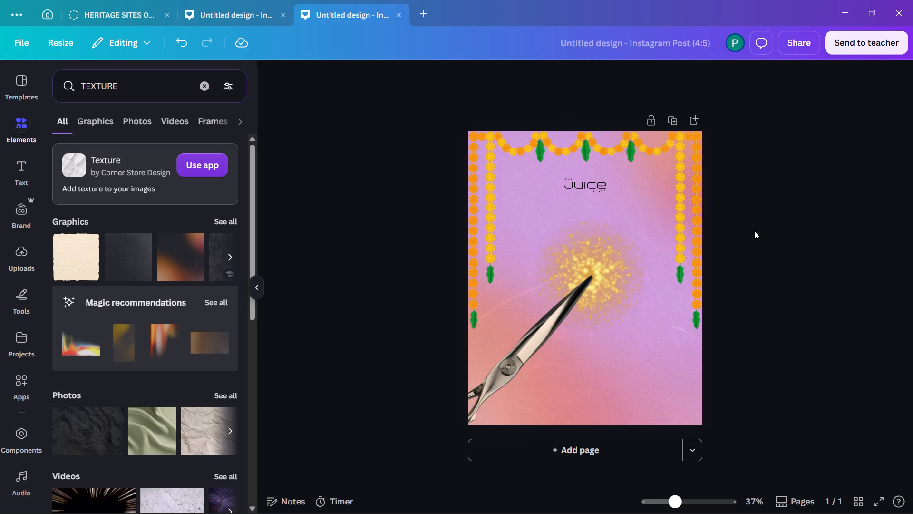
left_click(580, 174)
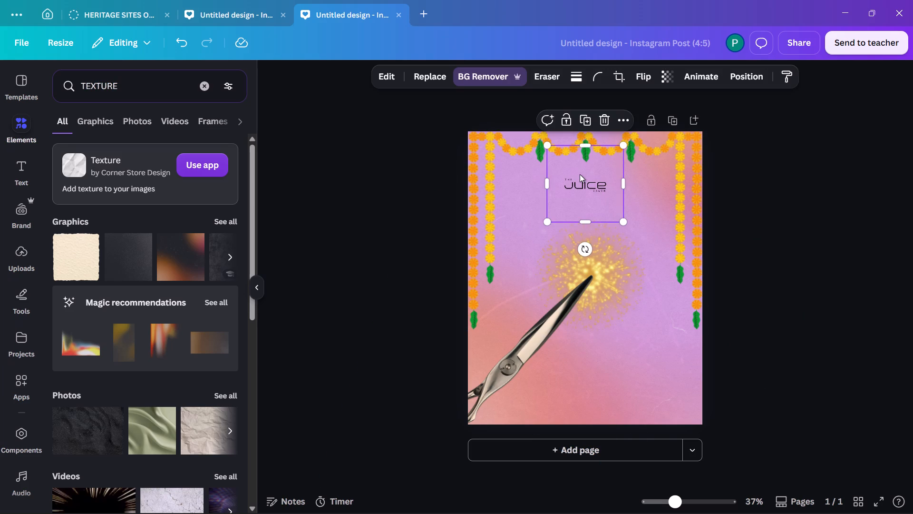
key("Right")
key("Right")
key("Right")
key("Right")
key("Right")
key("Right")
key("Right")
key("Right")
key("Right")
key("Right")
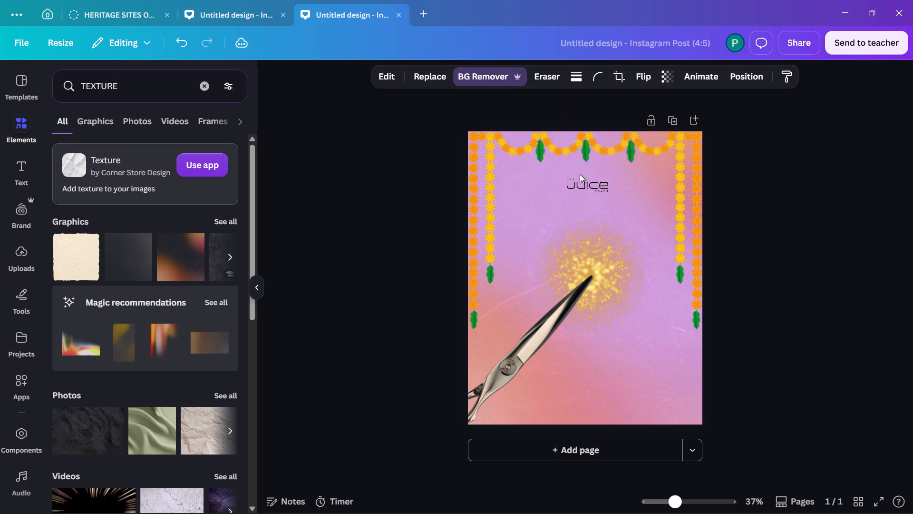
key("Right")
key("Right")
key("Right")
key("Left")
key("Right")
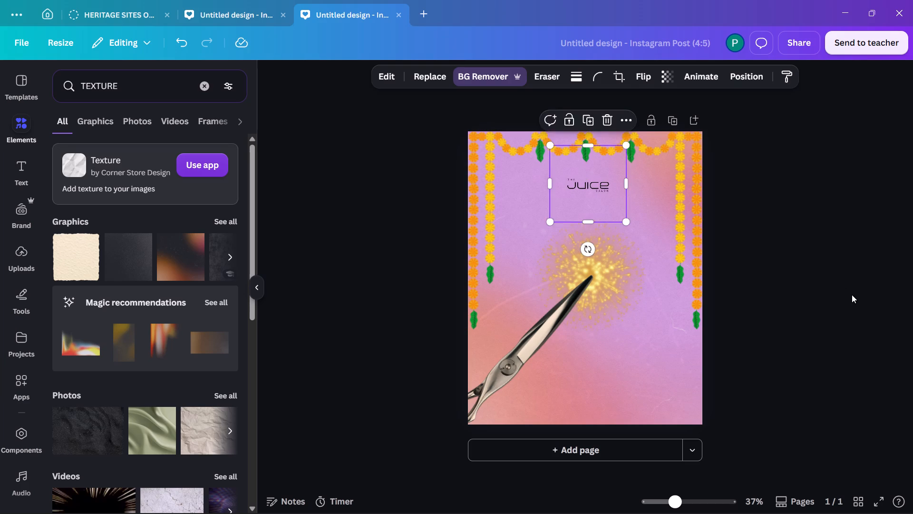
left_click(852, 295)
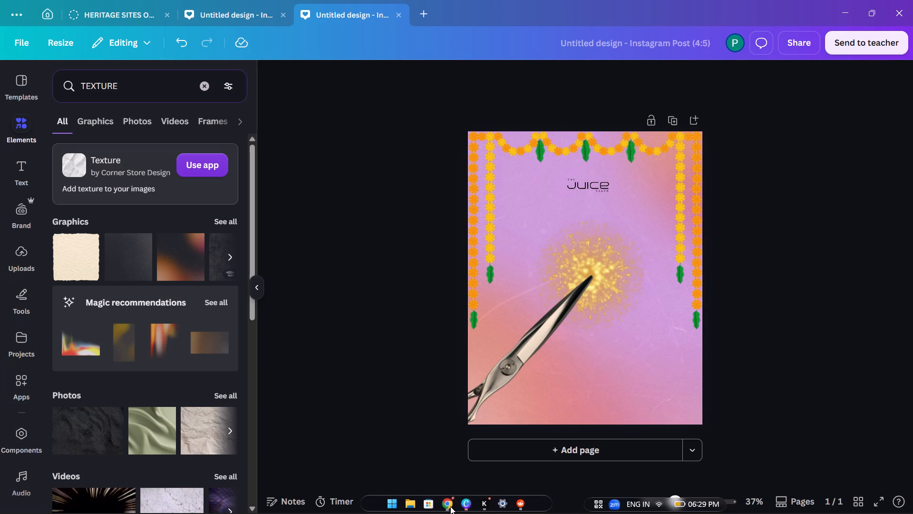
Switch to Pinterest in Chrome, return to the salon diwali post results, and examine the red Happy Diwali scissors-sparkler post.
left_click(449, 503)
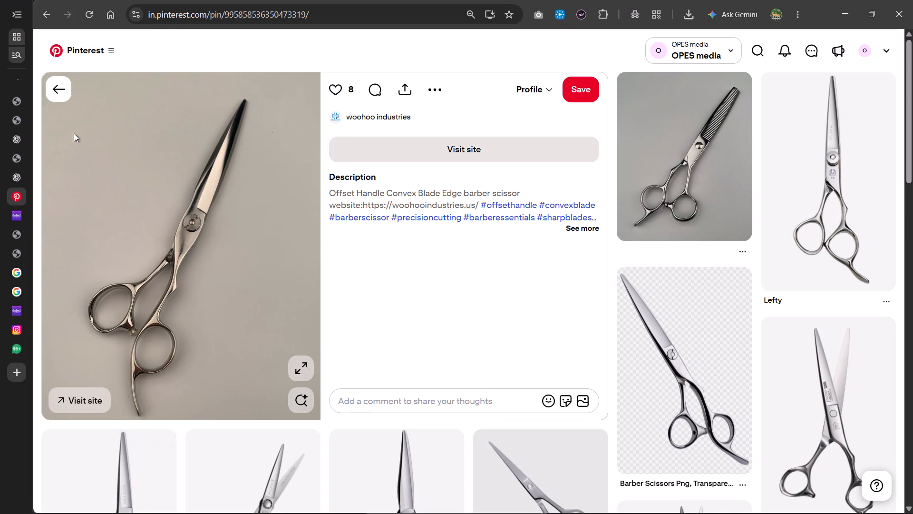
left_click(55, 86)
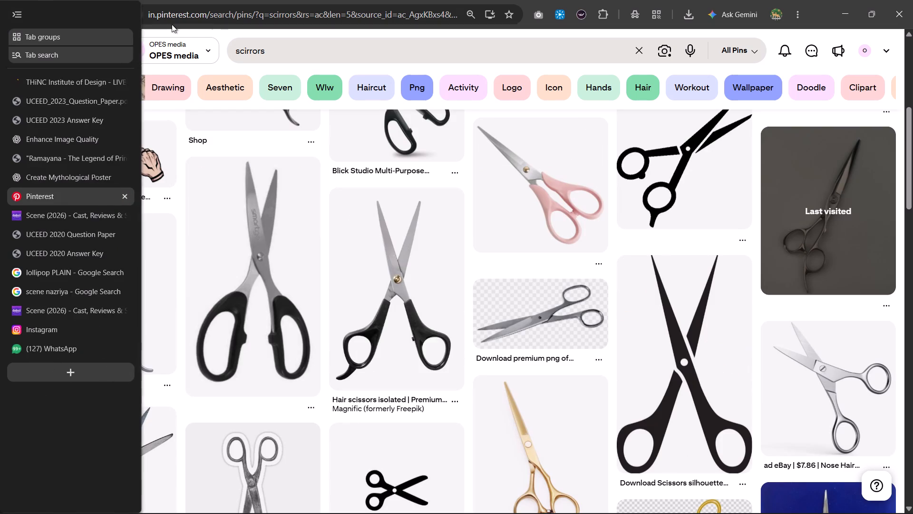
left_click(49, 12)
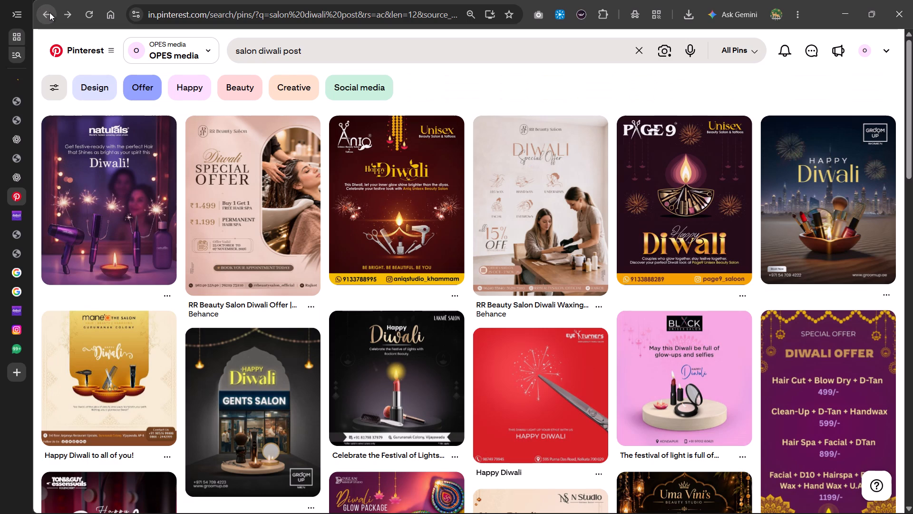
left_click(531, 423)
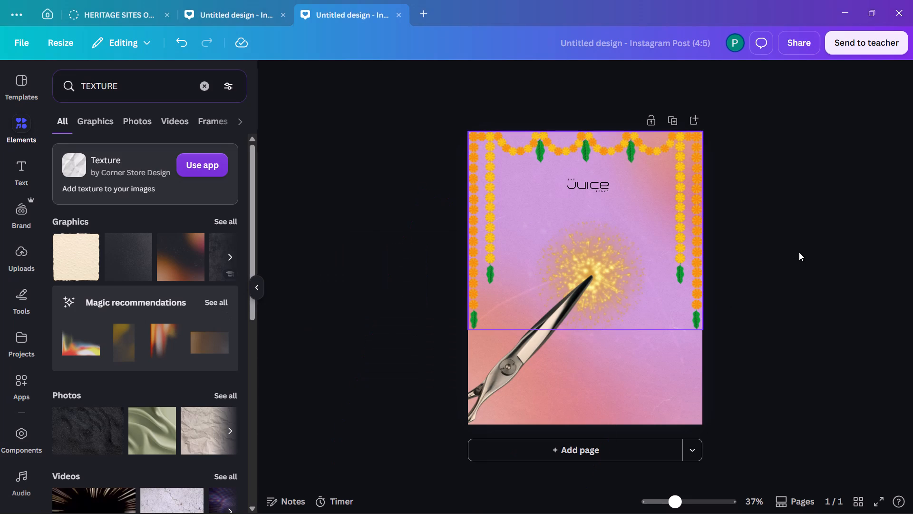
Back in Canva, add a text box reading "Happy Diwali".
key("t")
key("BackSpace")
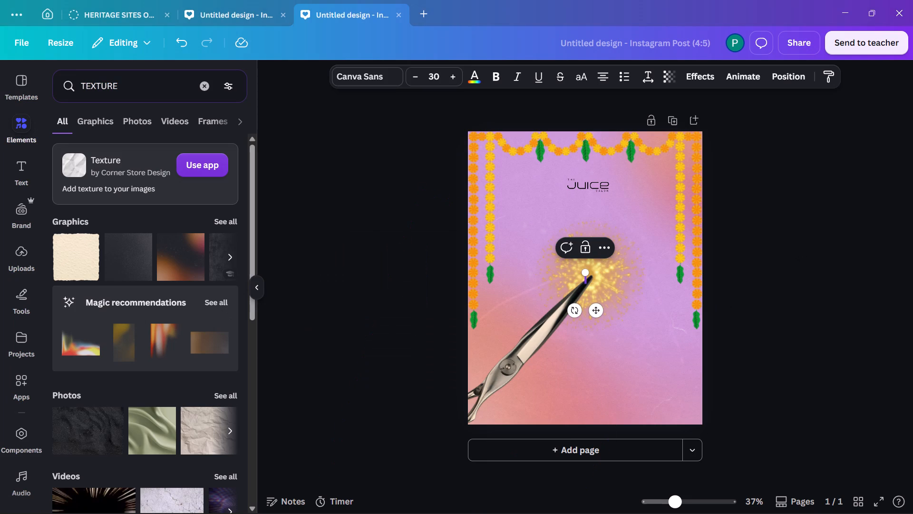
type("HA")
key("BackSpace")
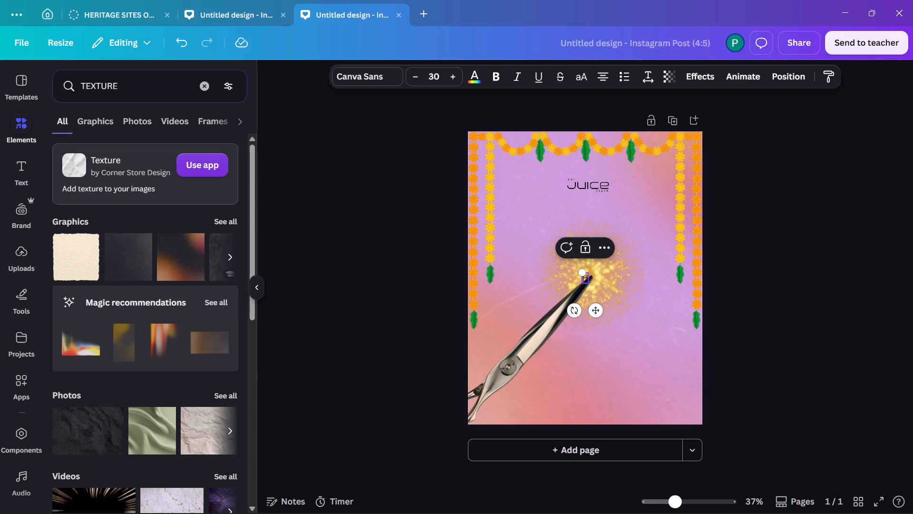
type("appy Diwali")
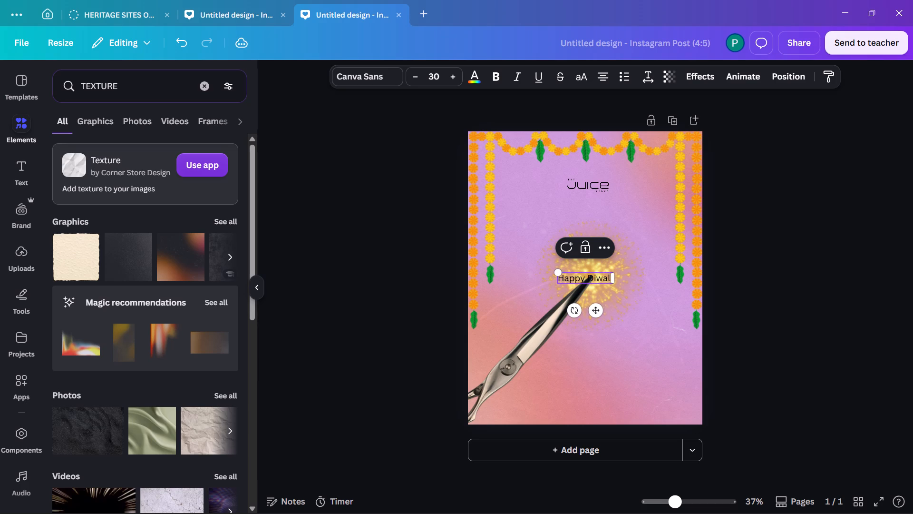
Style the Happy Diwali text in the Higuen Elegant Serif font and enlarge it to a size of about 73.
left_click(346, 80)
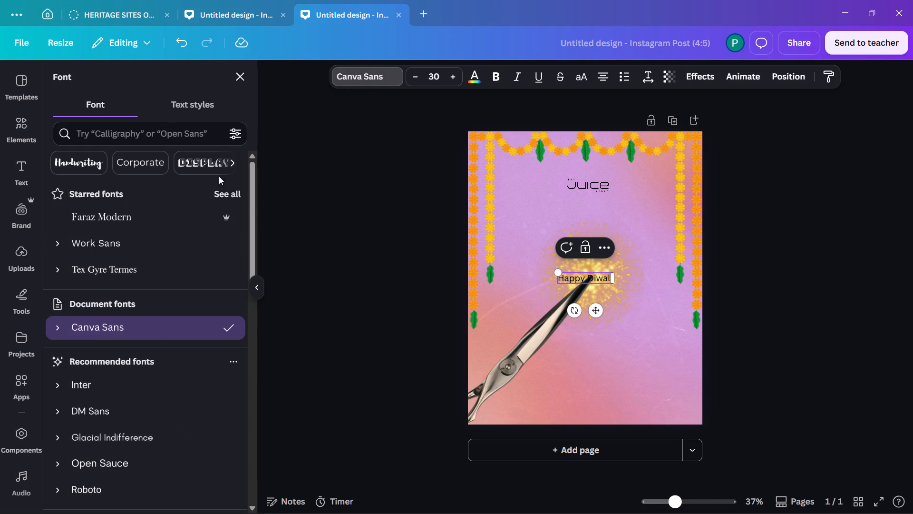
scroll(81, 382, "down", 4)
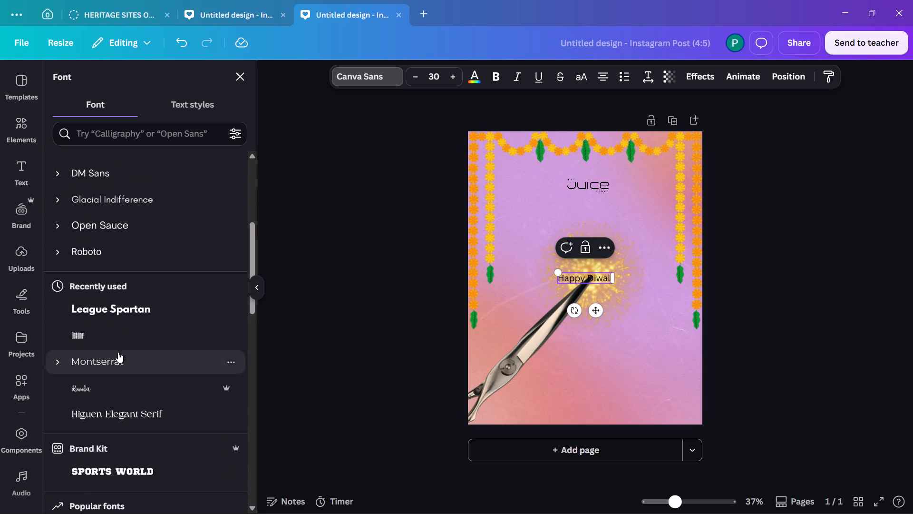
left_click(118, 355)
left_click(121, 418)
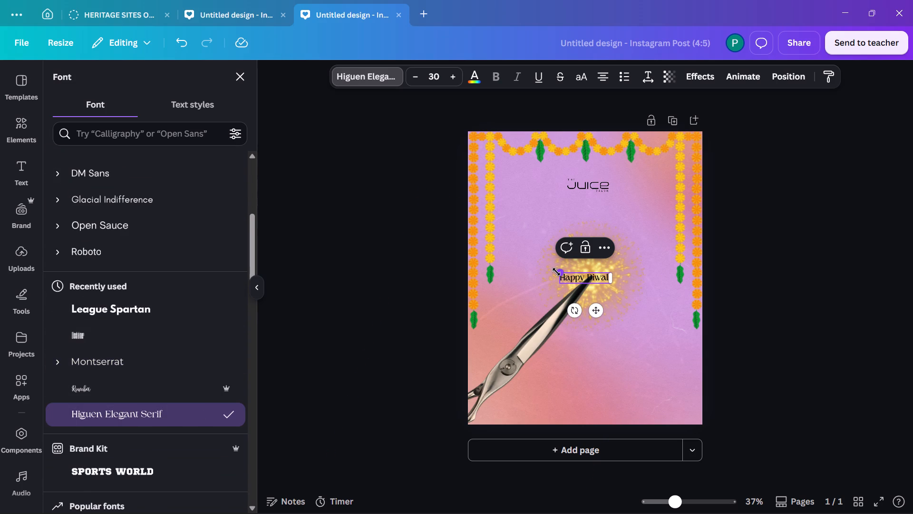
left_click_drag(556, 272, 524, 248, "alt")
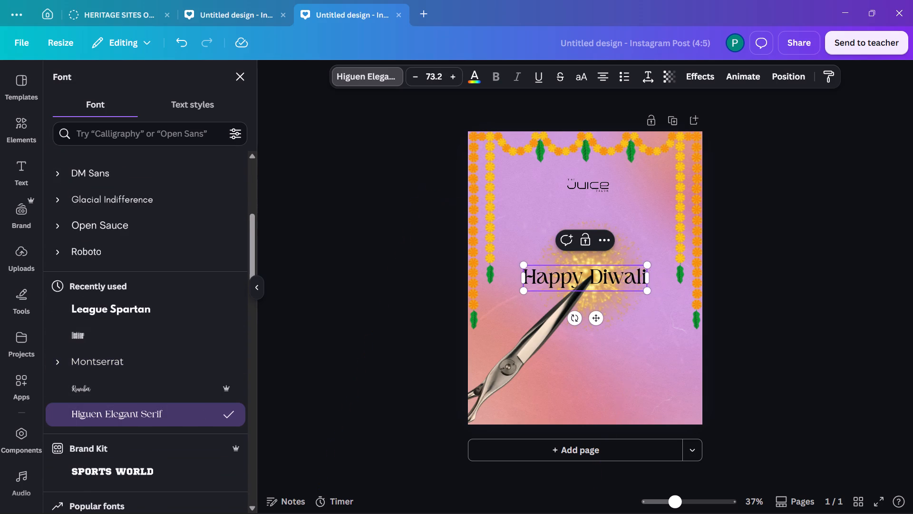
Move the Happy Diwali text up between the Juice logo and the sparkler burst, slightly right of the page centre.
left_click_drag(596, 322, 596, 261)
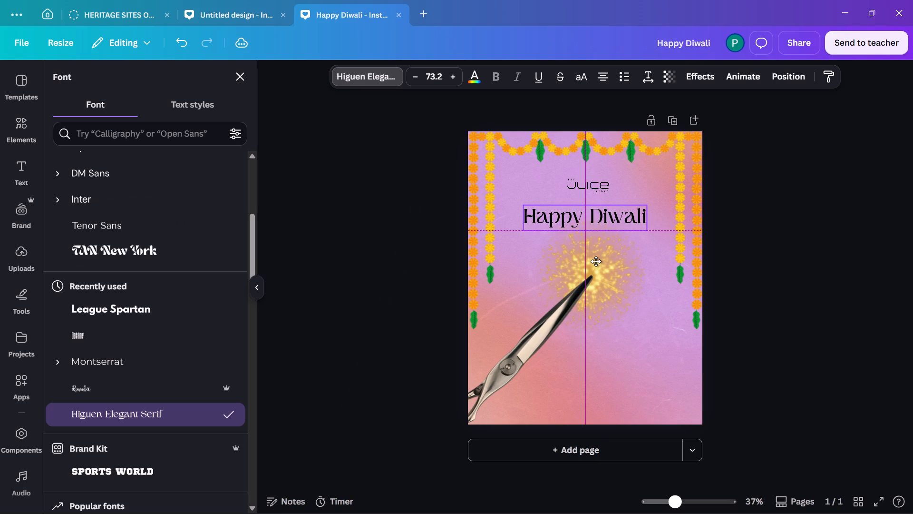
left_click_drag(596, 261, 598, 261)
Try the garland's yellow and orange photo colours on the Happy Diwali text, settling on the sparkler's pale yellow.
left_click(469, 79)
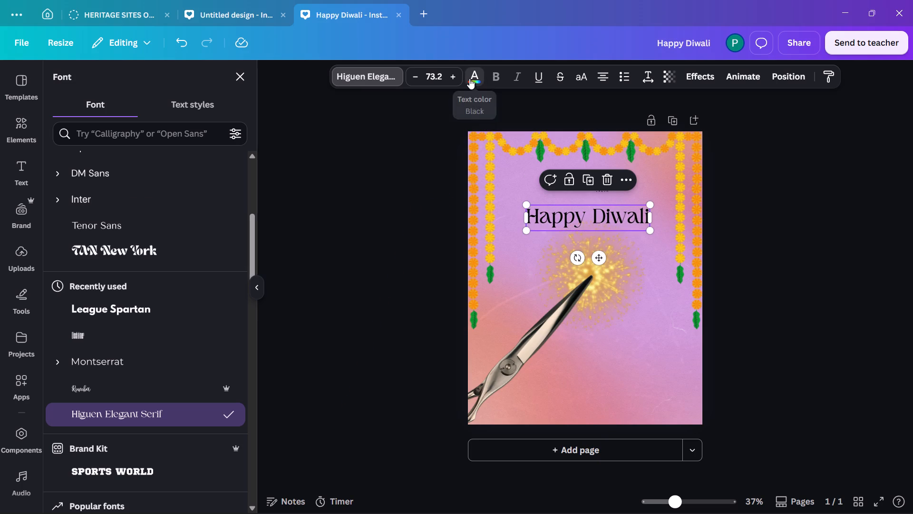
left_click(151, 398)
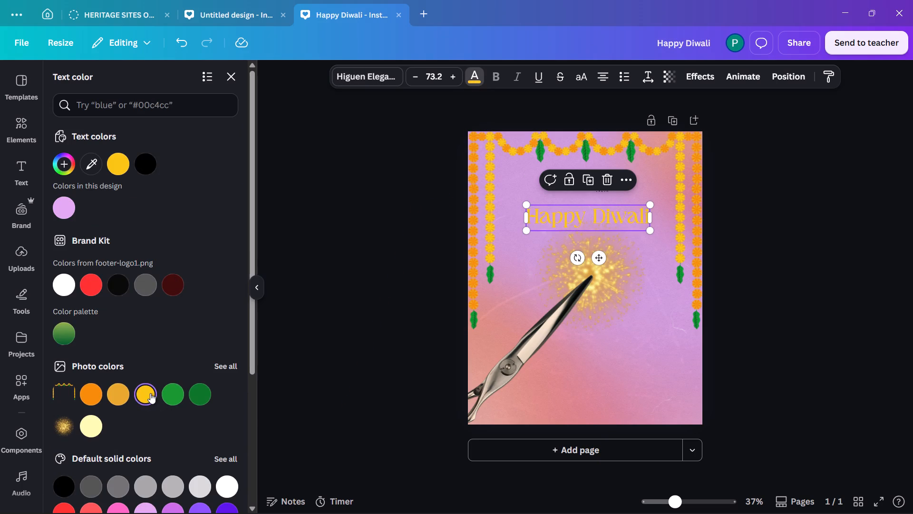
left_click(121, 391)
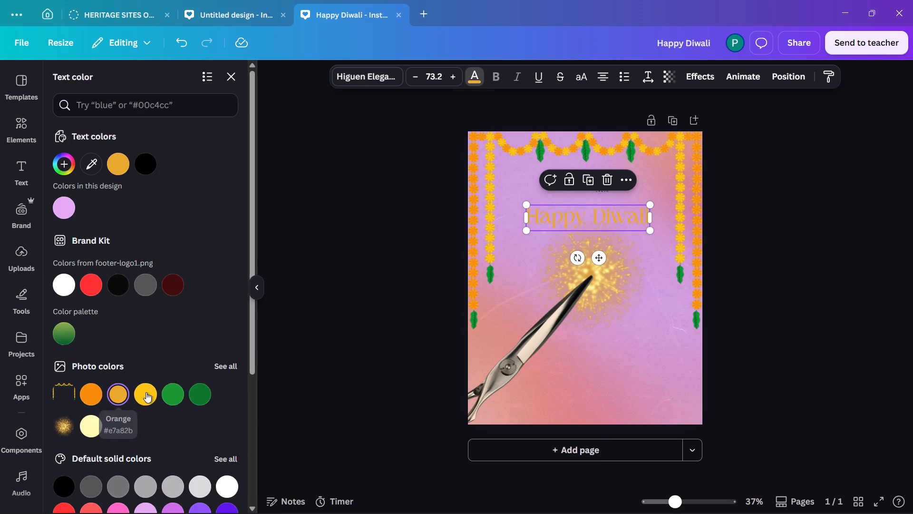
left_click(96, 398)
left_click(146, 397)
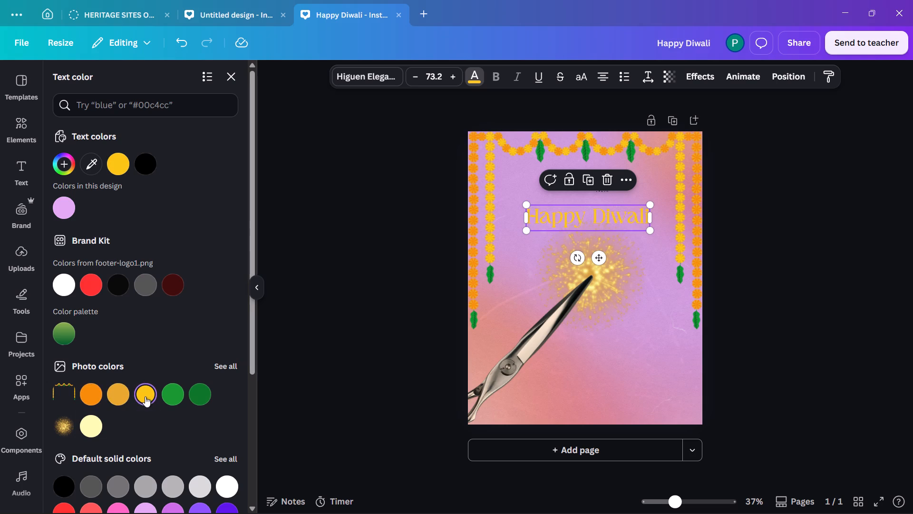
left_click(99, 424)
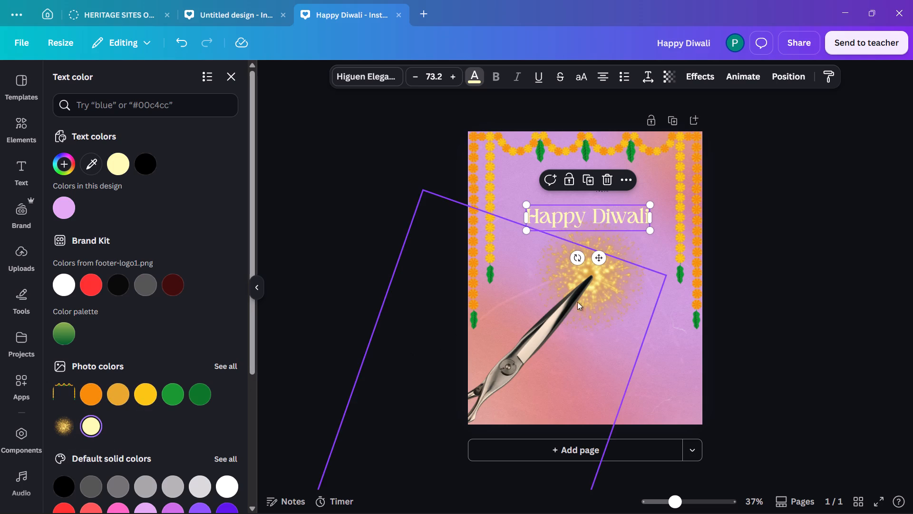
left_click(776, 241)
left_click(776, 241)
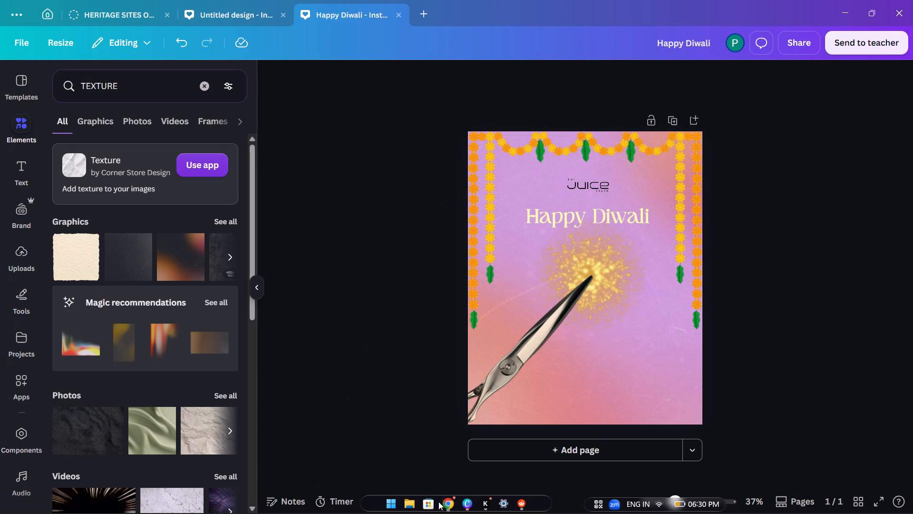
Switch to Pinterest in Chrome, browse the related Diwali posts, and open the red Happy Diwali pencil-sparklers post to read its greeting line.
left_click(443, 499)
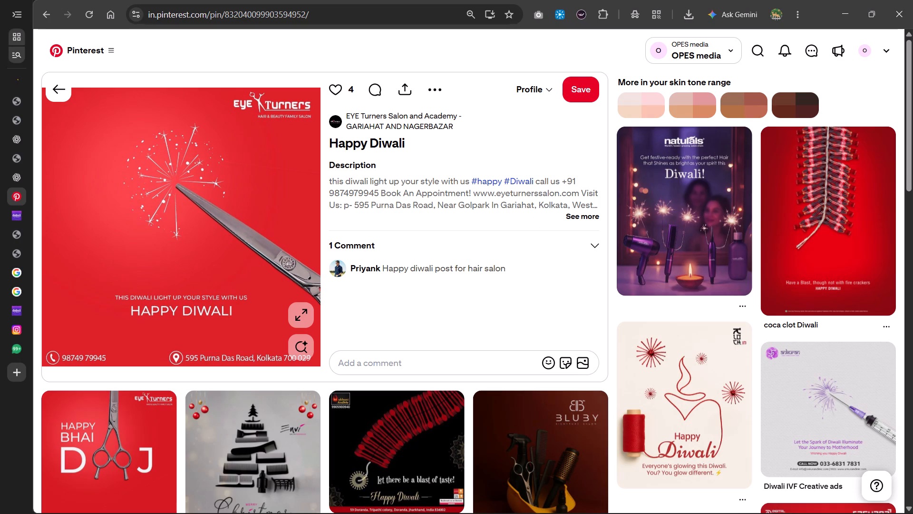
scroll(542, 208, "down", 2)
scroll(542, 208, "up", 1)
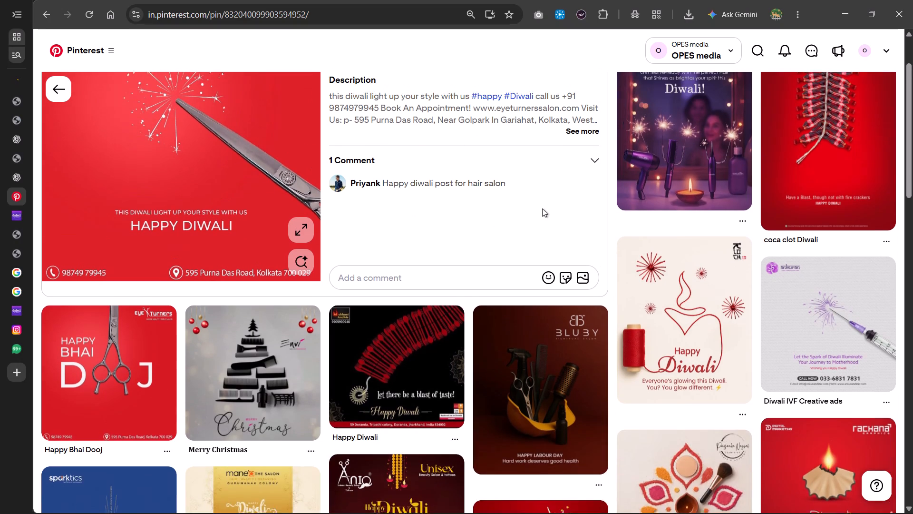
scroll(542, 208, "down", 2)
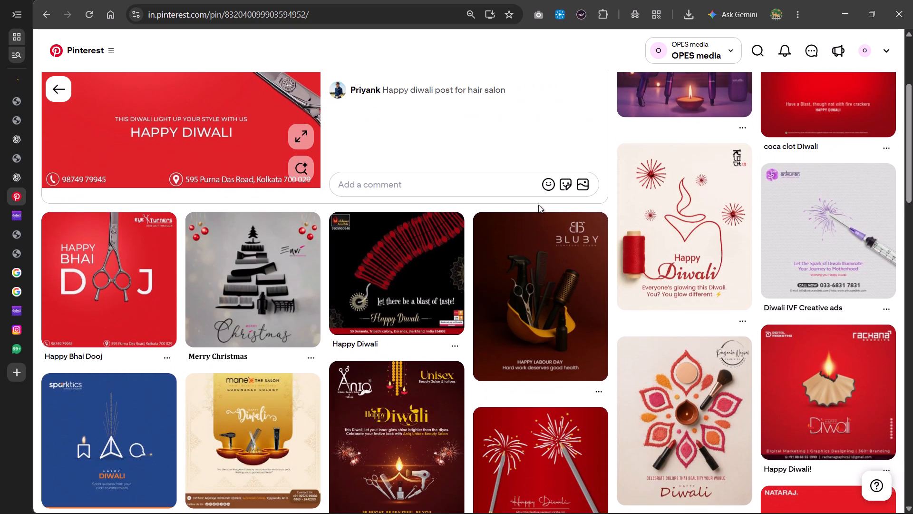
scroll(538, 205, "down", 1)
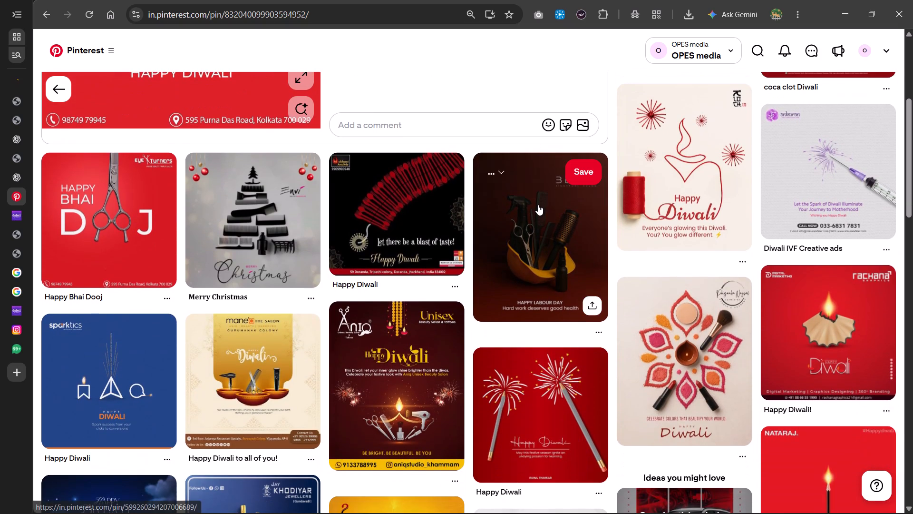
scroll(538, 205, "down", 1)
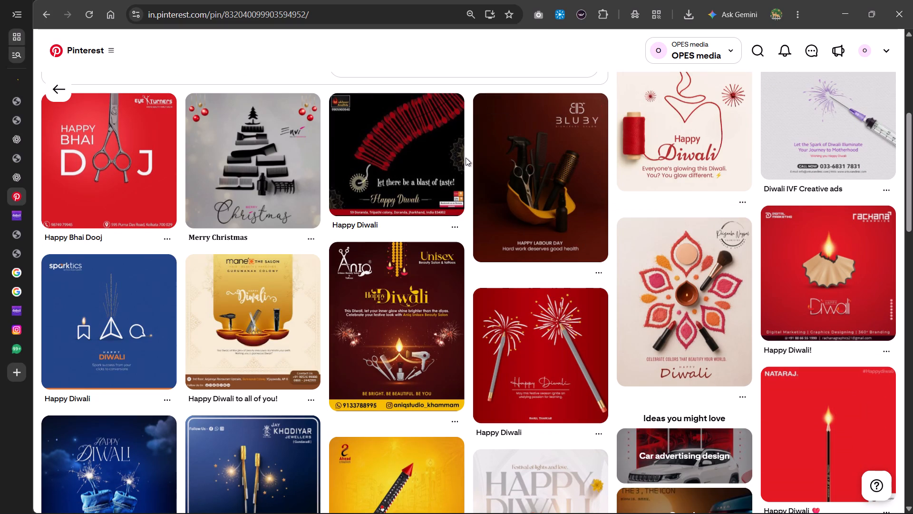
scroll(466, 158, "down", 2)
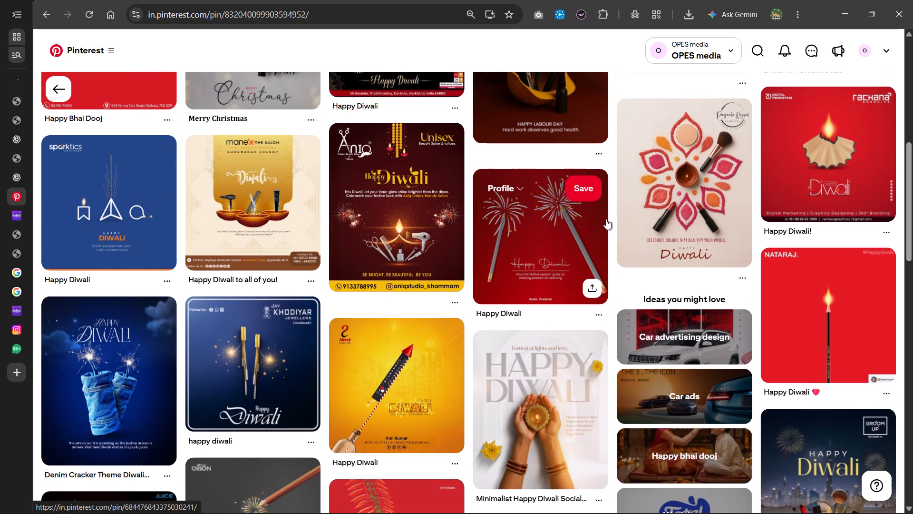
left_click(560, 237)
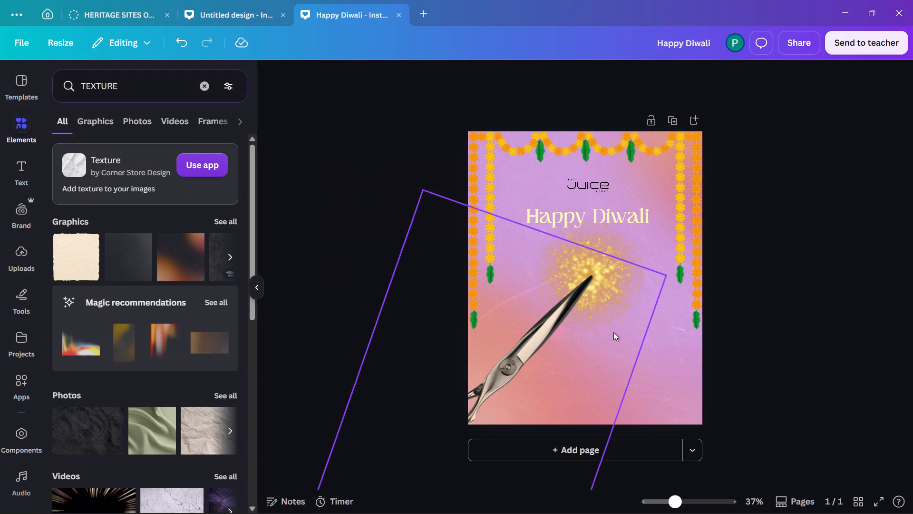
Back in Canva, add a text box reading "May this festive season give you wealth and prosperity.".
left_click(613, 332)
key("t")
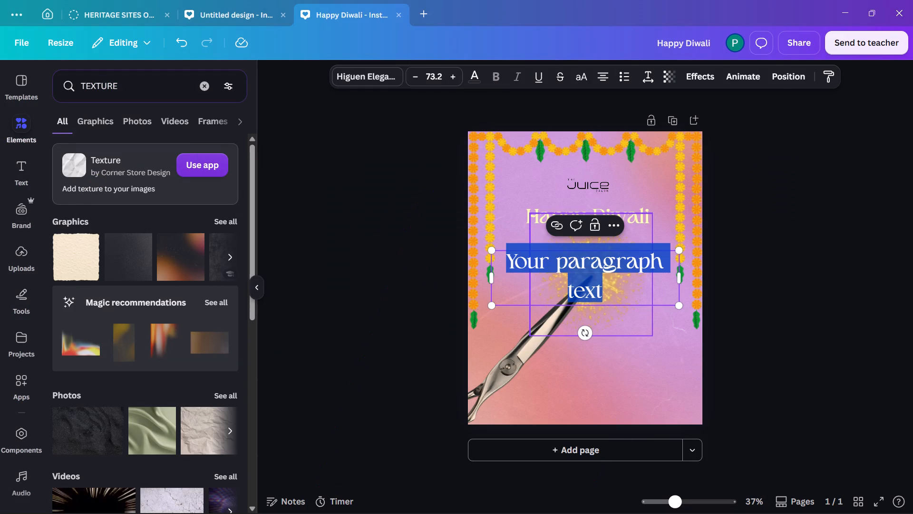
key("BackSpace")
type("may")
key("space")
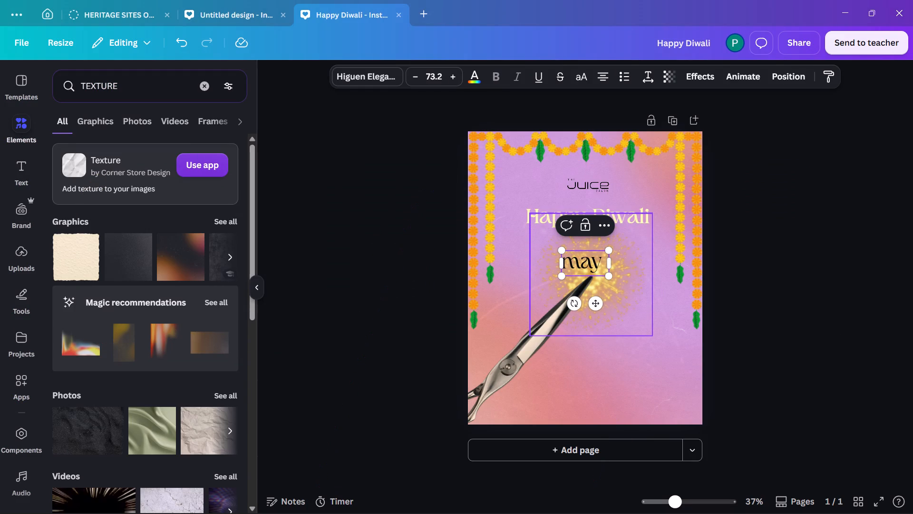
key("BackSpace")
key("BackSpace")
key("BackSpace")
key("BackSpace")
type("May this festive season")
key("space")
type("give")
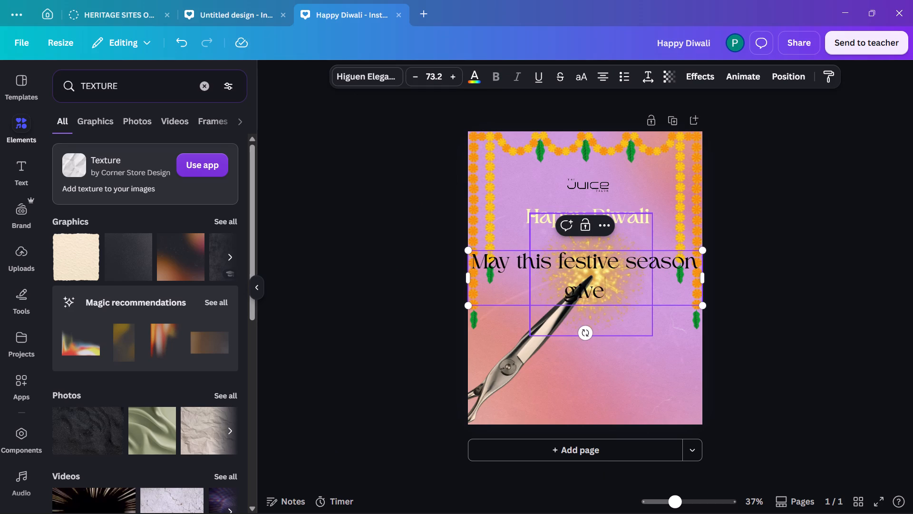
key("space")
type("you")
key("space")
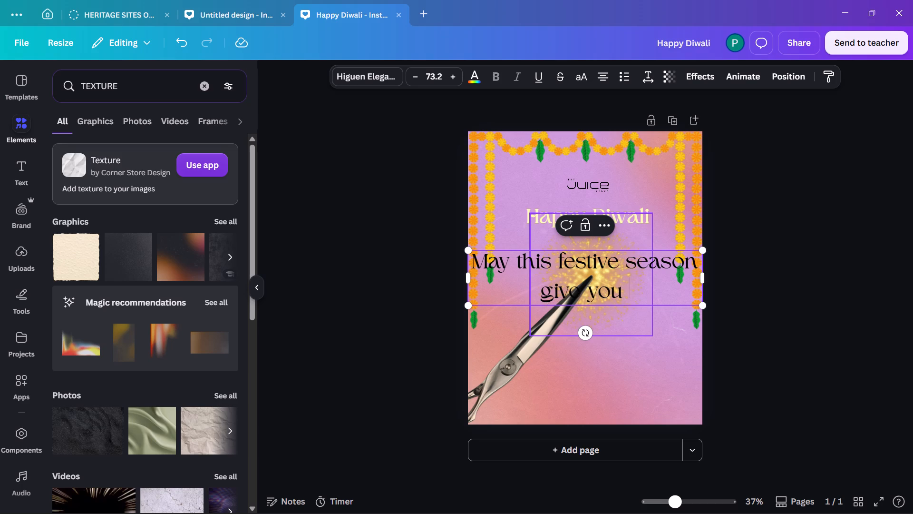
type("wealth")
key("space")
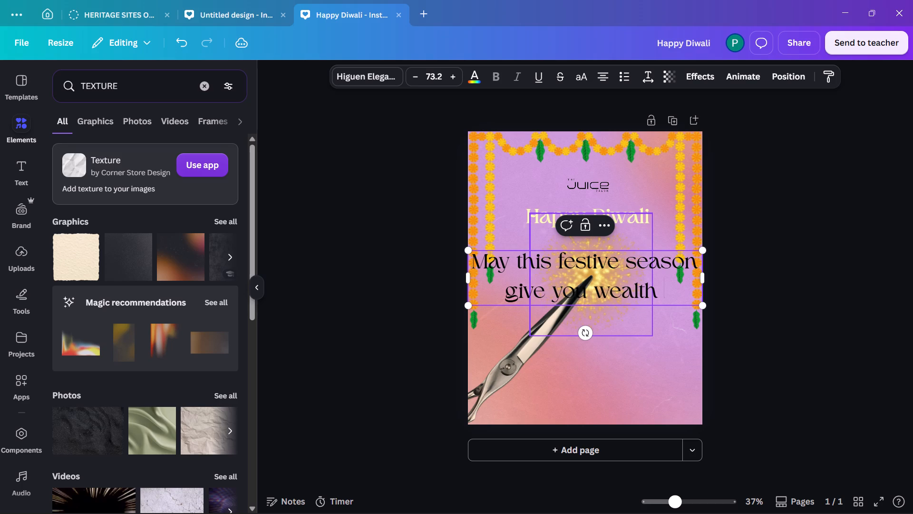
type("and prospe")
type("rity")
key("period")
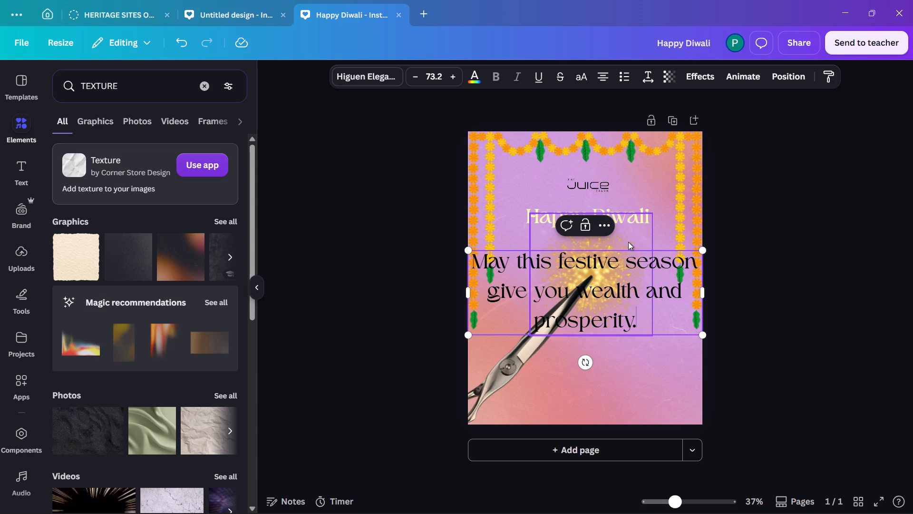
Shrink the festive greeting to two lines at size 25.1 and place it in the lower right of the page.
left_click_drag(467, 296, 439, 297, "alt")
left_click_drag(435, 247, 526, 288, "alt")
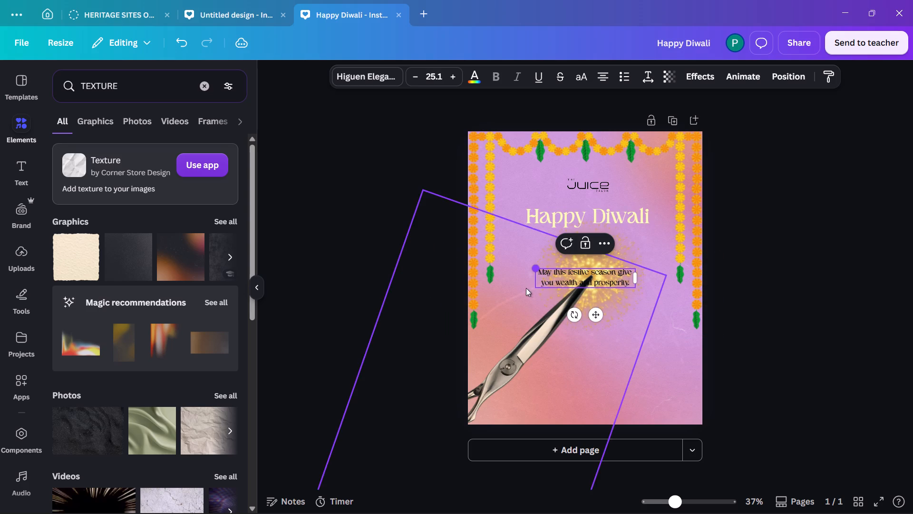
left_click_drag(598, 317, 645, 426)
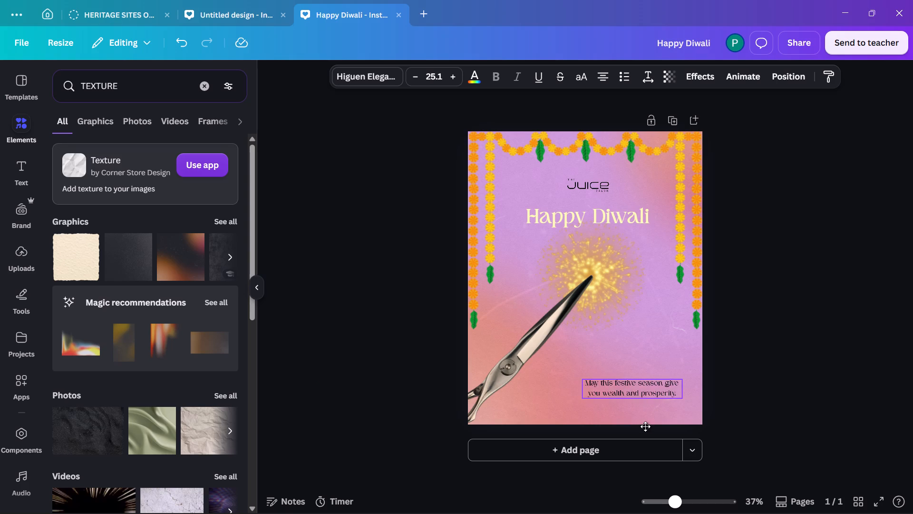
left_click_drag(645, 426, 646, 427)
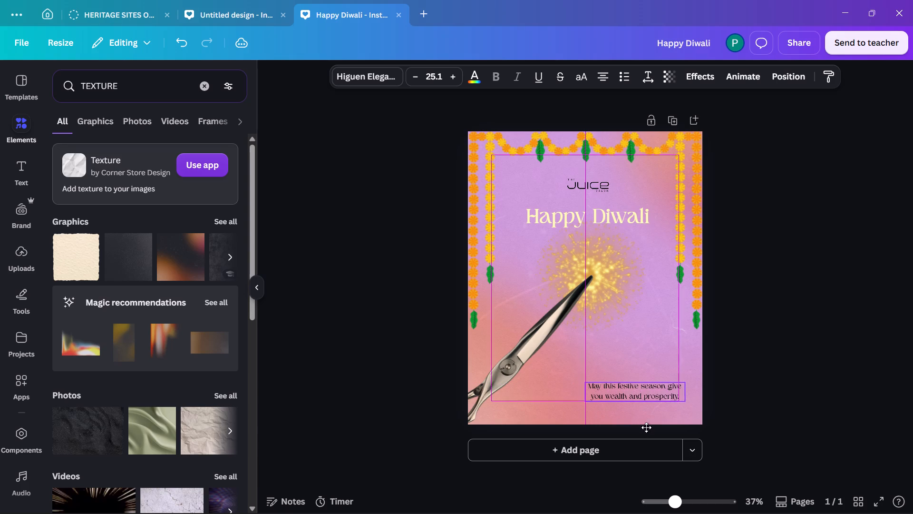
left_click_drag(646, 427, 644, 429)
Tighten the line spacing of the two-line festive greeting.
left_click(647, 70)
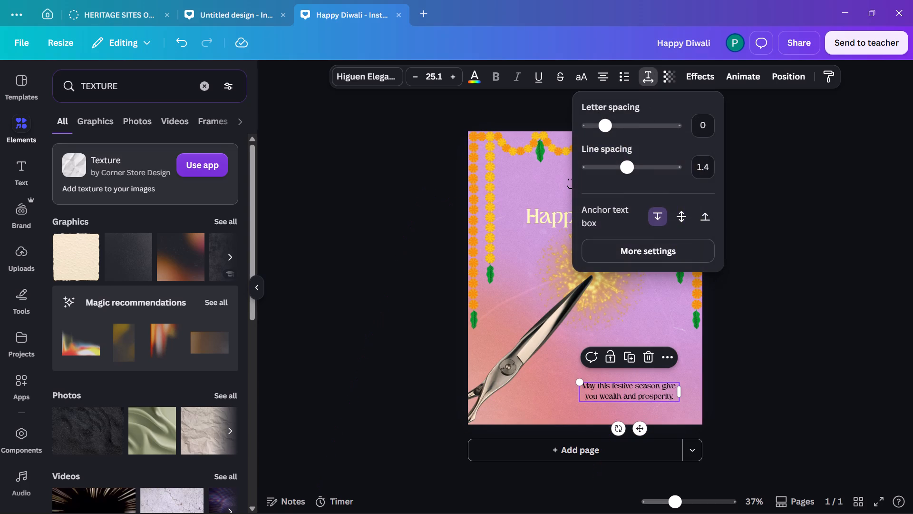
left_click_drag(630, 171, 601, 173)
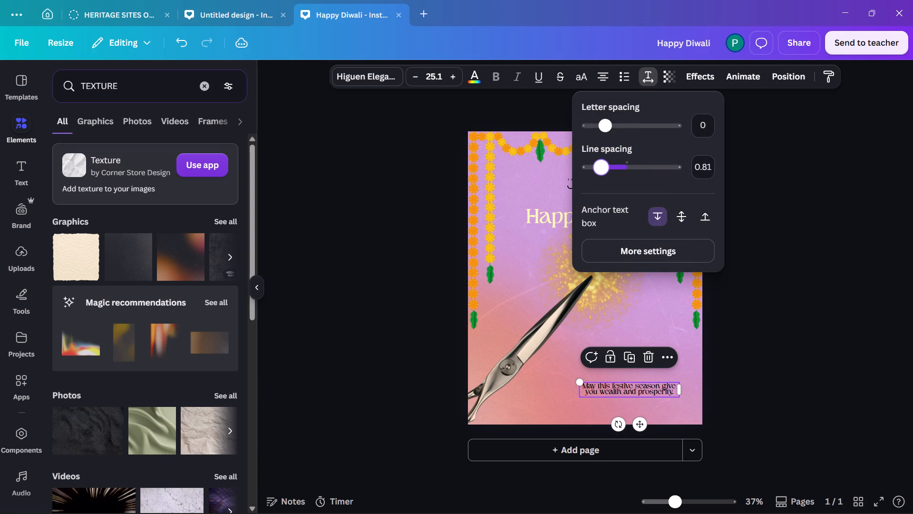
left_click_drag(601, 173, 611, 173)
left_click(828, 338)
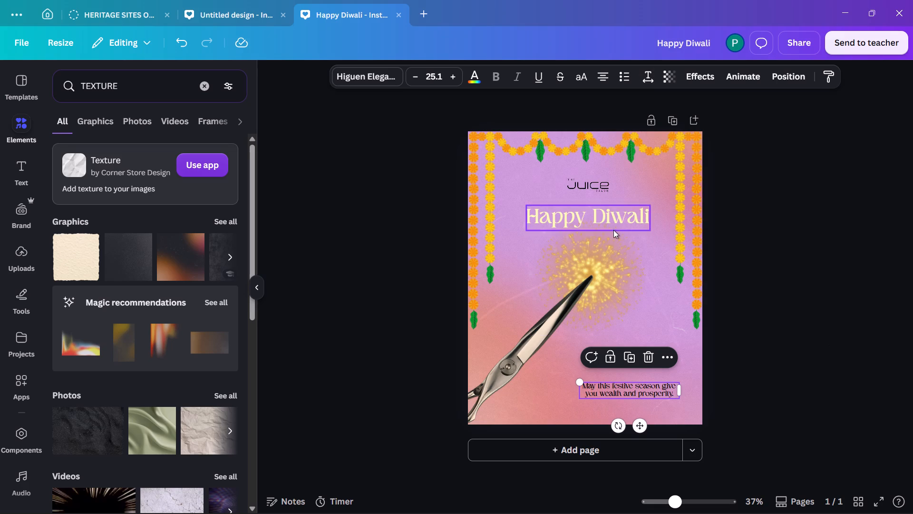
Colour the festive greeting in the same pale yellow as the Happy Diwali text.
left_click(478, 79)
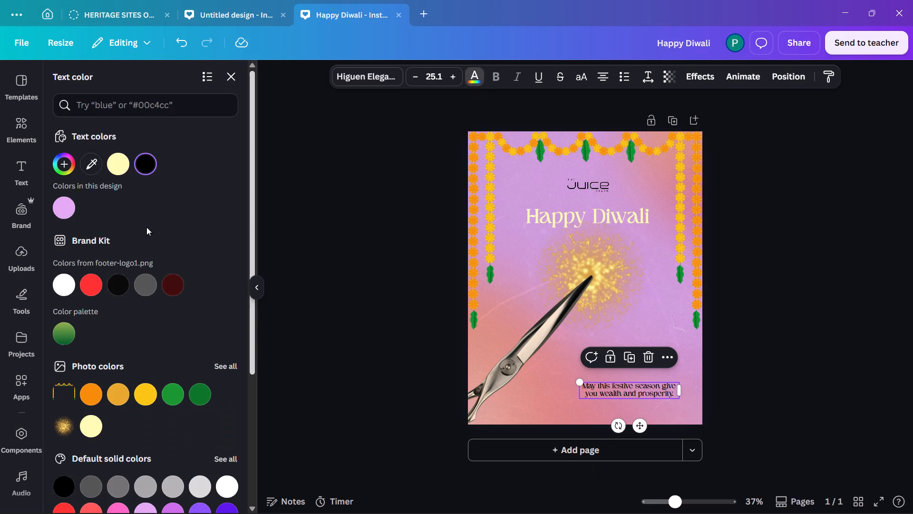
left_click(123, 169)
double_click(777, 284)
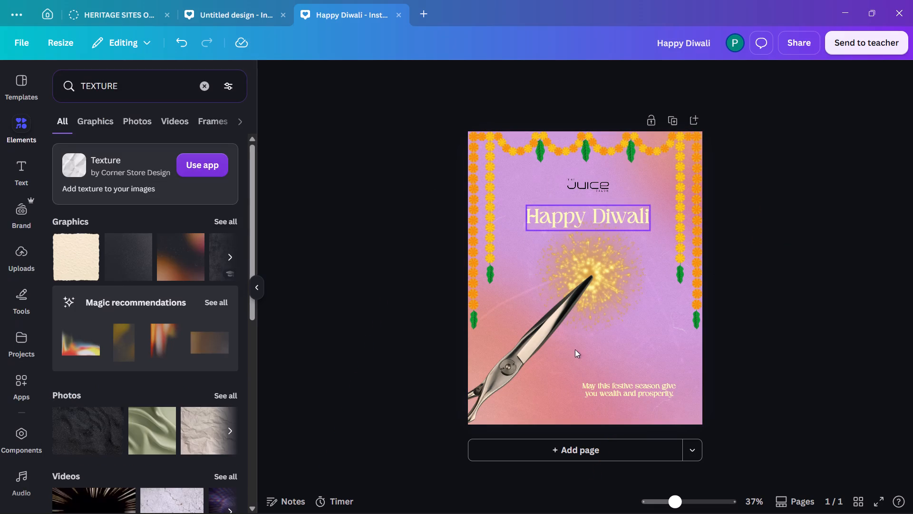
Download the finished design as a PNG at 1,080 × 1,350 px.
left_click(800, 43)
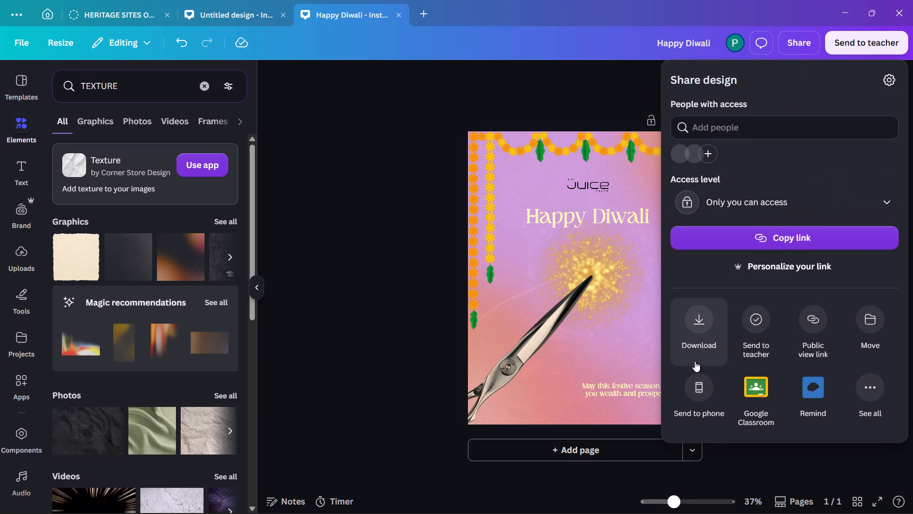
left_click(695, 361)
left_click(773, 132)
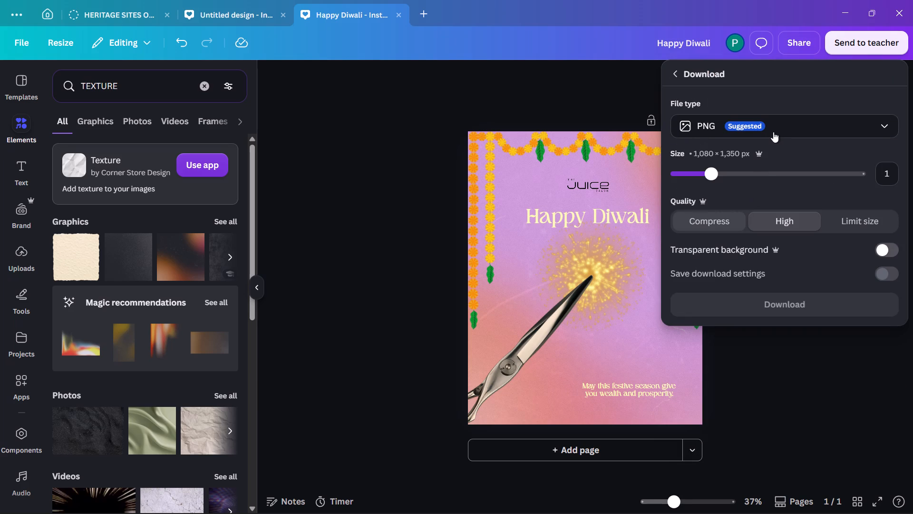
left_click(773, 127)
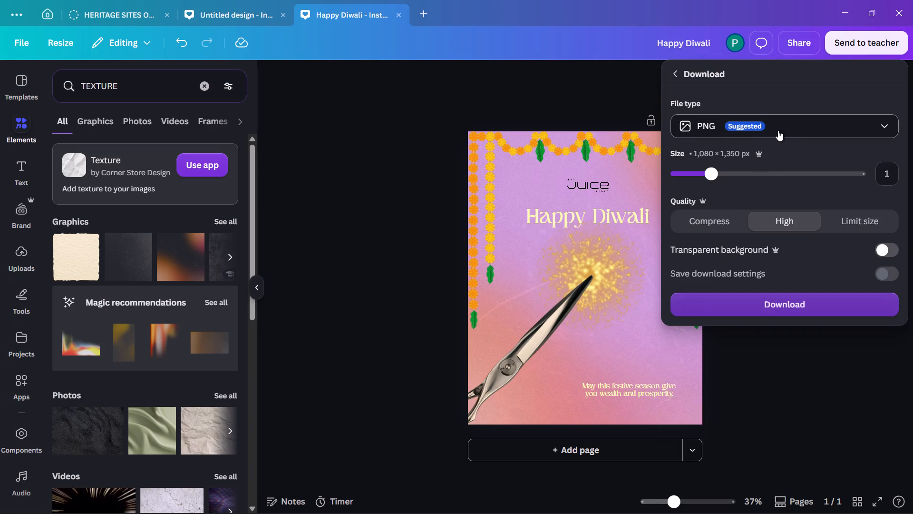
left_click(778, 130)
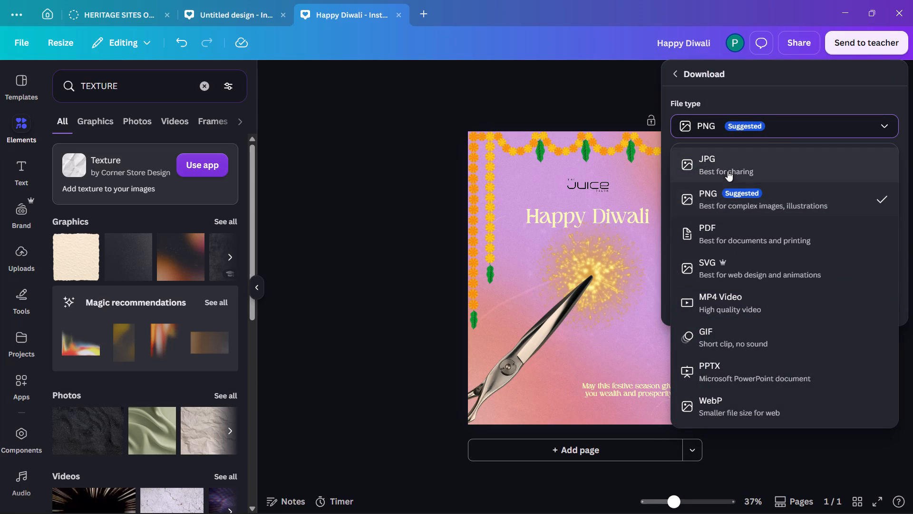
left_click(688, 197)
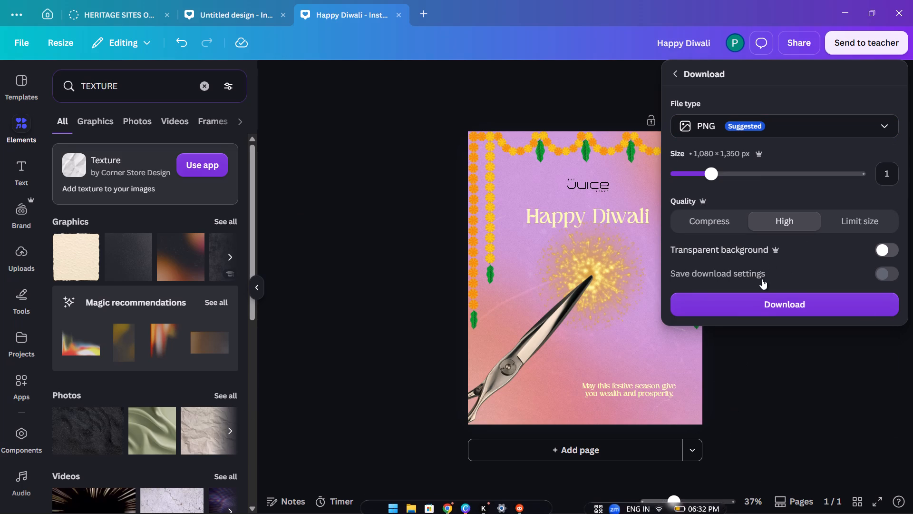
left_click(752, 309)
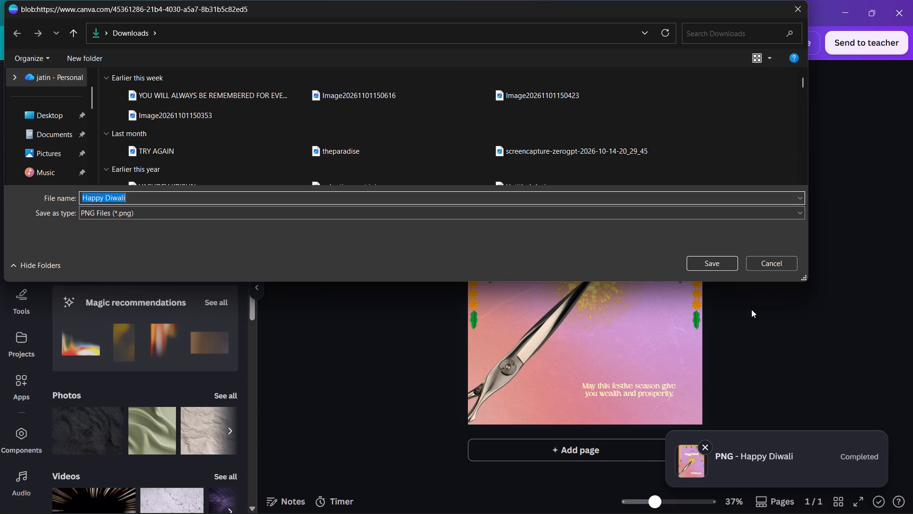
Save the exported PNG in the Downloads folder under the file name Happy Diwali.
left_click(725, 264)
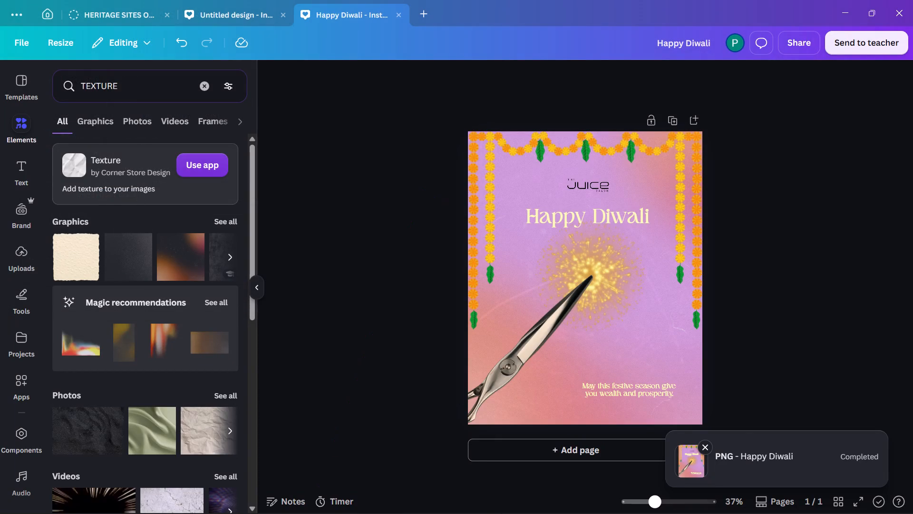